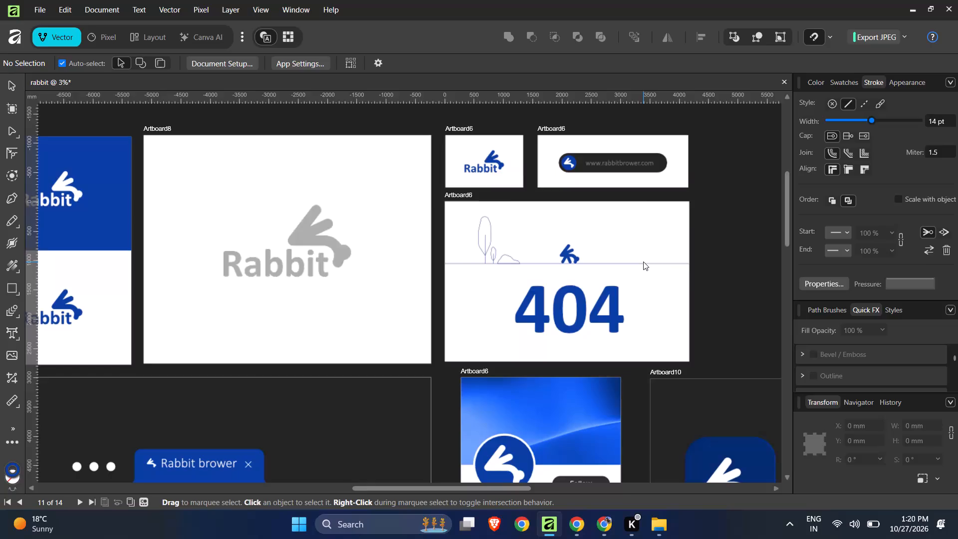
Set the stroke width of the trees, mound and ground line on the 404 artboard to about 33.3 pt.
scroll(643, 262, up, 3)
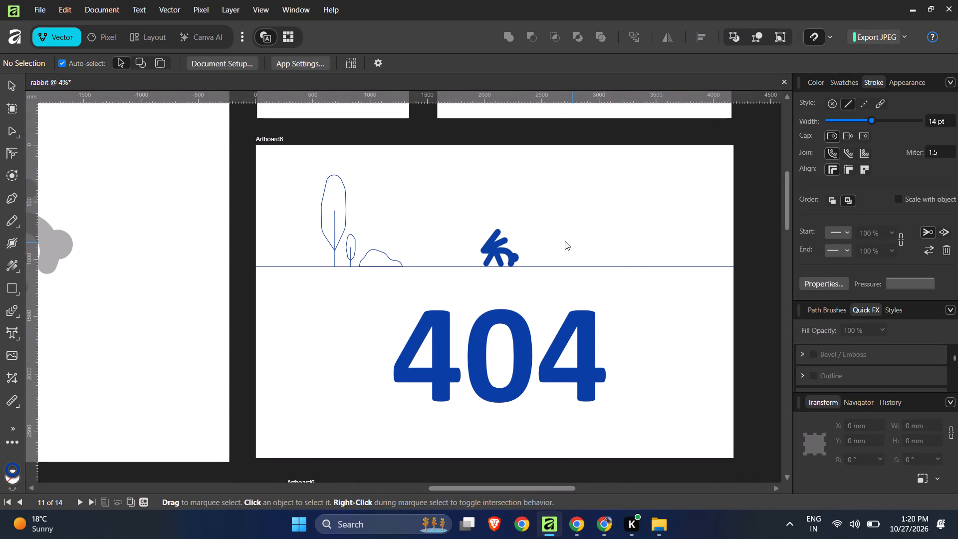
ctrl+scroll(436, 242, down, 1)
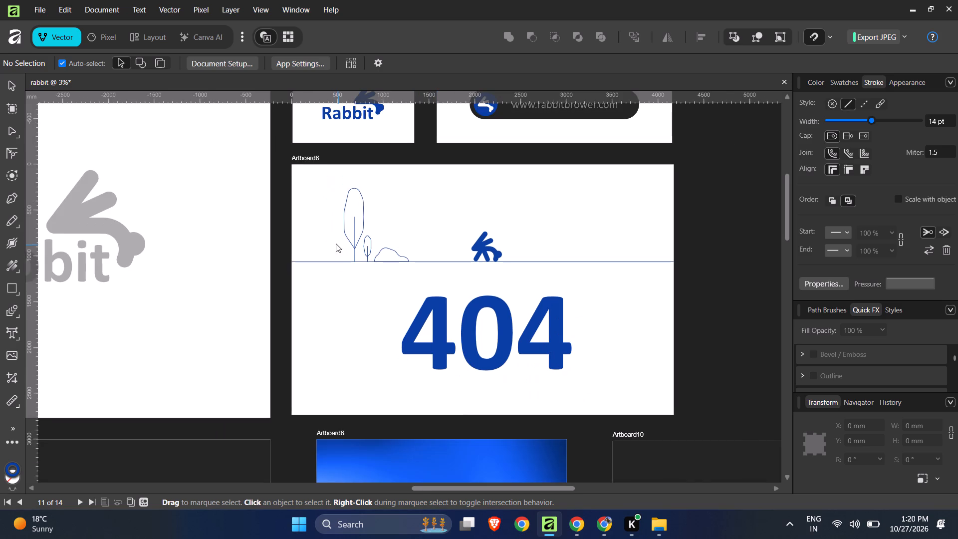
ctrl+scroll(333, 244, up, 2)
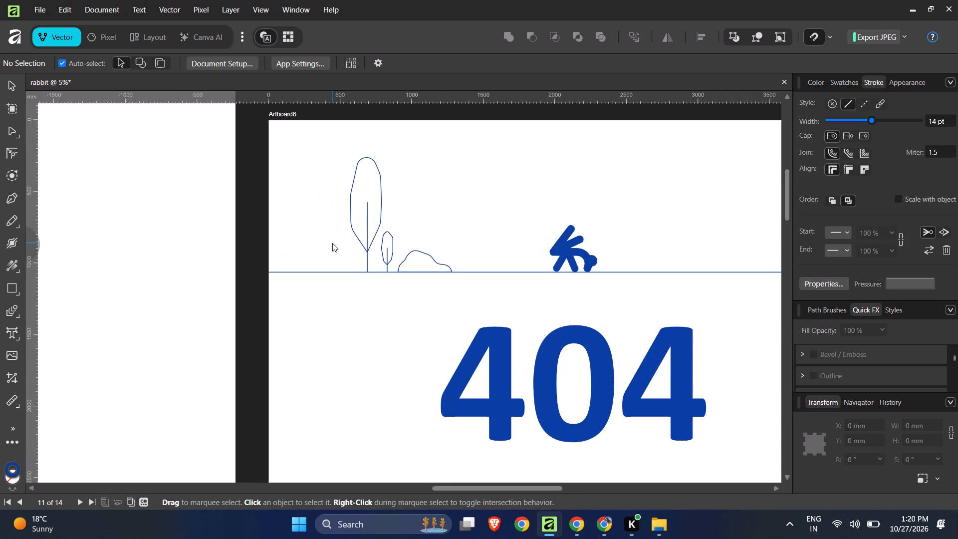
ctrl+scroll(459, 234, down, 2)
ctrl+scroll(459, 234, up, 1)
ctrl+scroll(459, 234, down, 1)
ctrl+scroll(613, 242, down, 4)
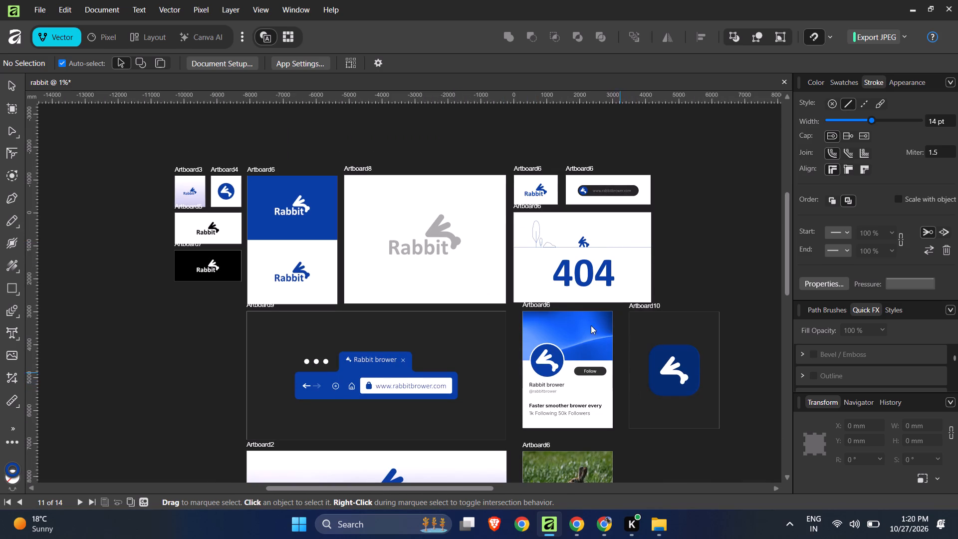
ctrl+scroll(534, 233, up, 4)
drag(483, 200, 610, 287)
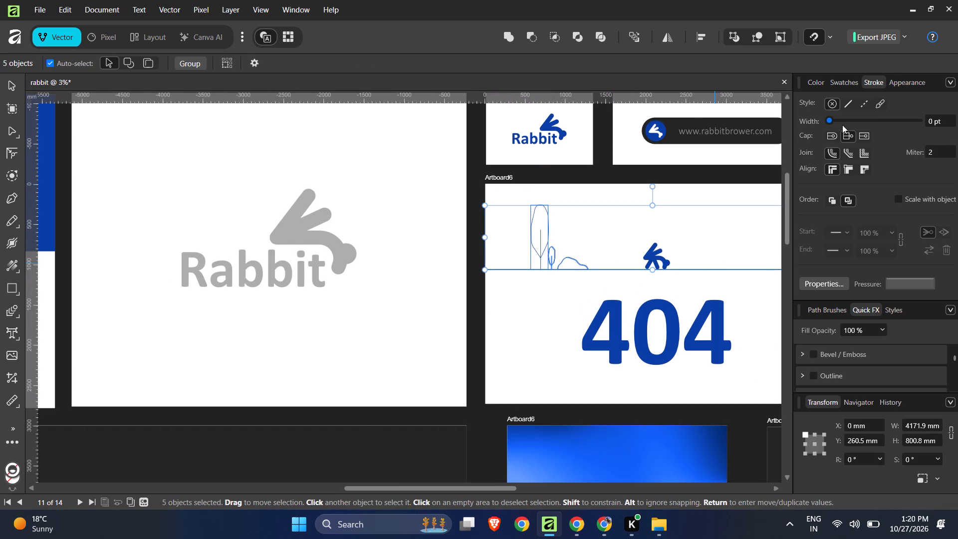
drag(831, 119, 857, 119)
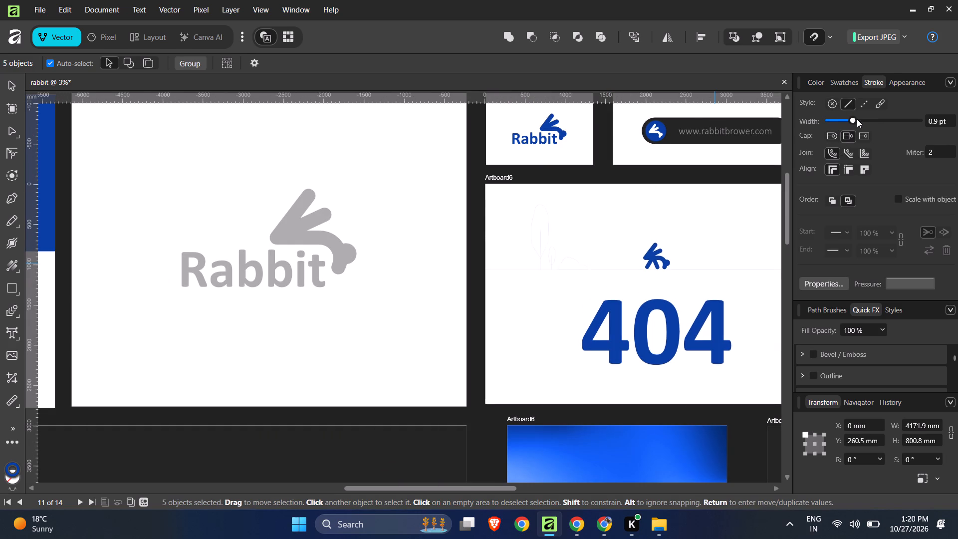
drag(857, 119, 873, 119)
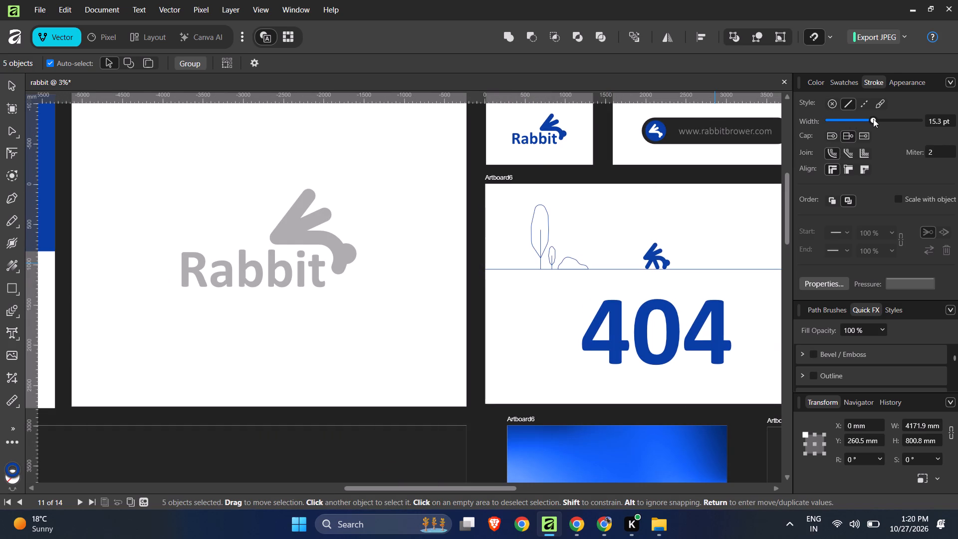
drag(873, 119, 892, 119)
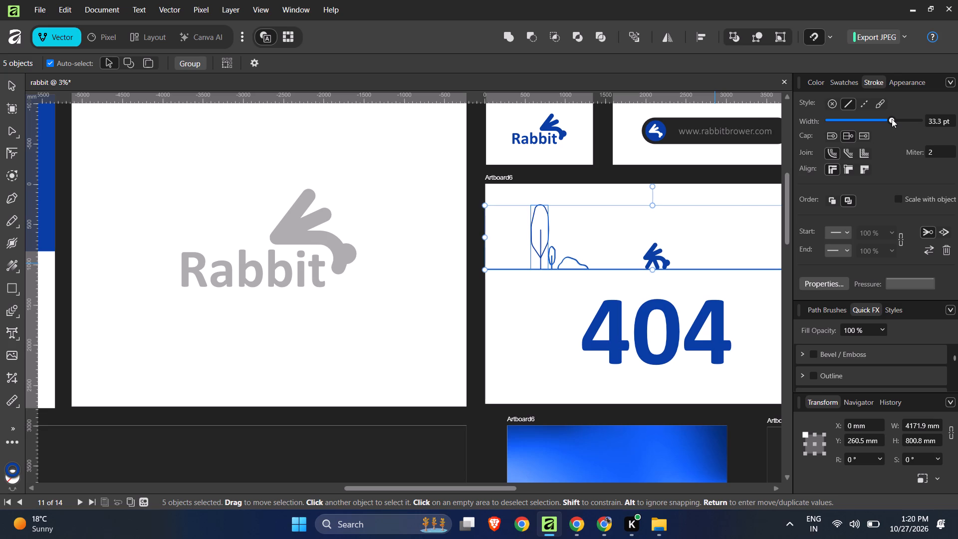
click(711, 242)
ctrl+scroll(506, 236, down, 3)
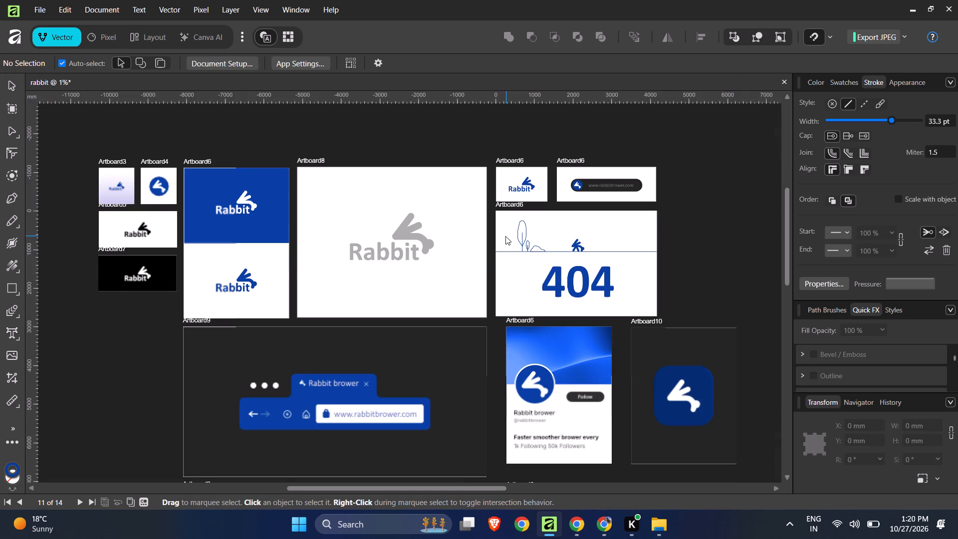
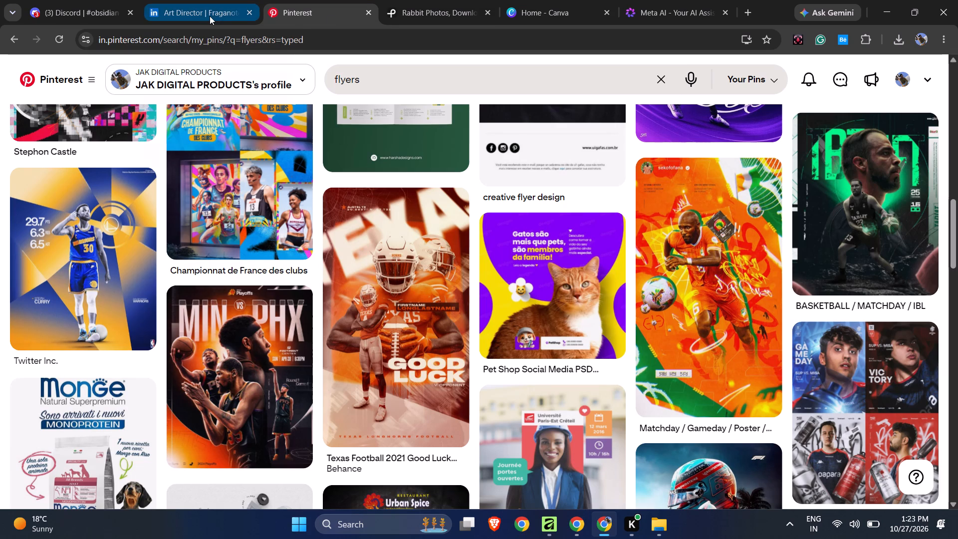
Switch to LinkedIn, look through the Art Director job results for Gurugram, and open WPP Production's Creative Director Art posting.
click(210, 16)
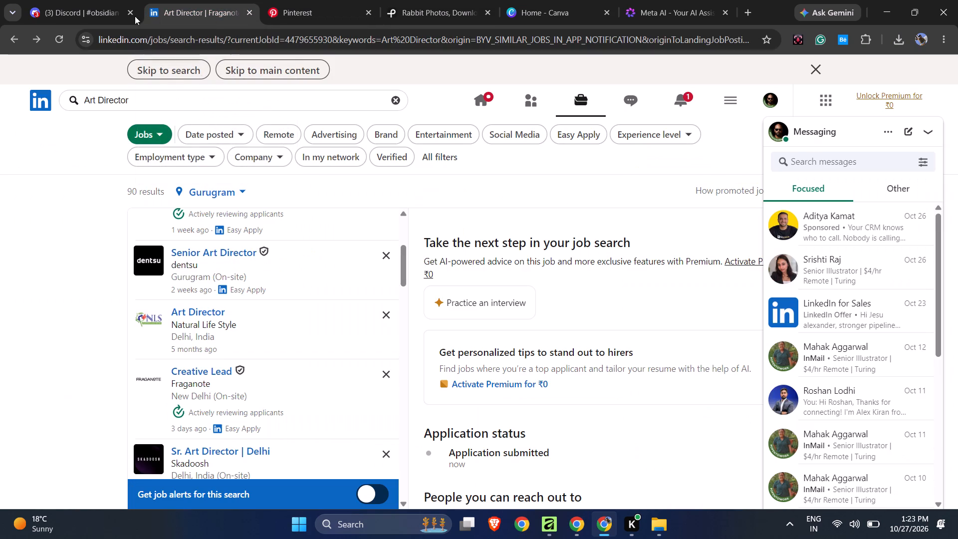
scroll(344, 236, down, 5)
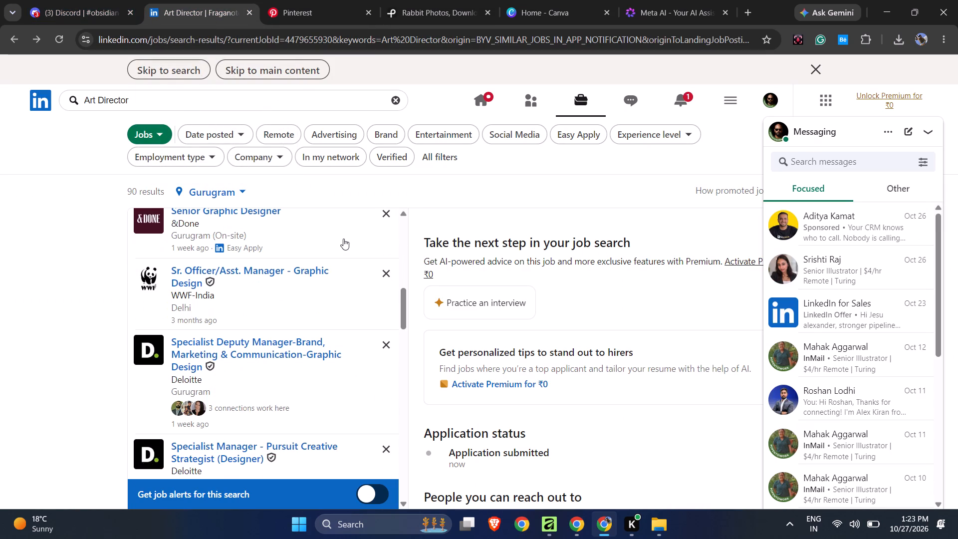
click(315, 307)
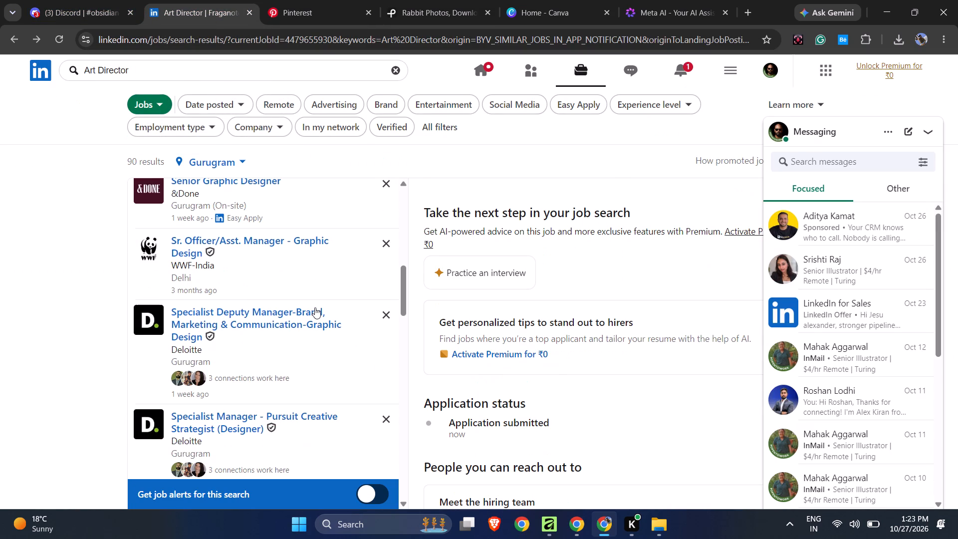
scroll(328, 292, down, 8)
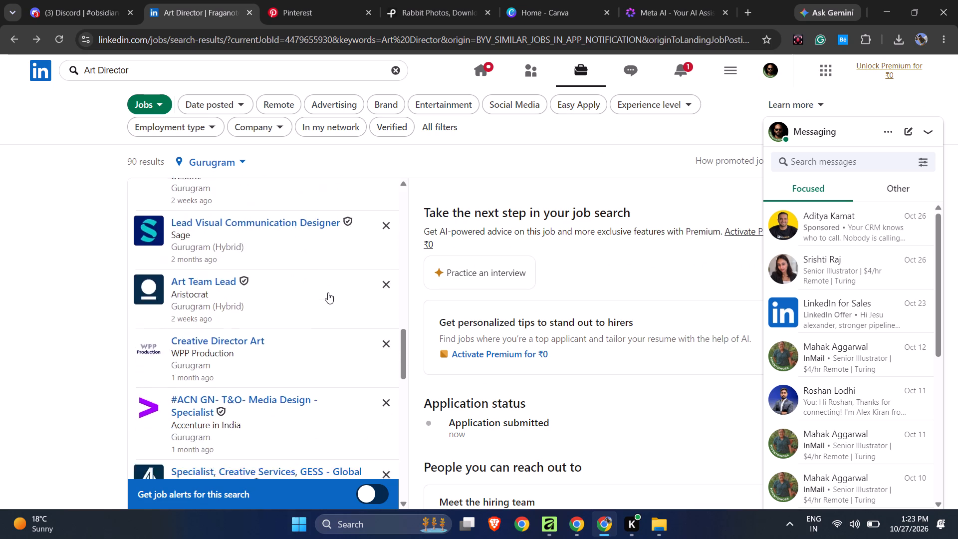
scroll(328, 292, down, 1)
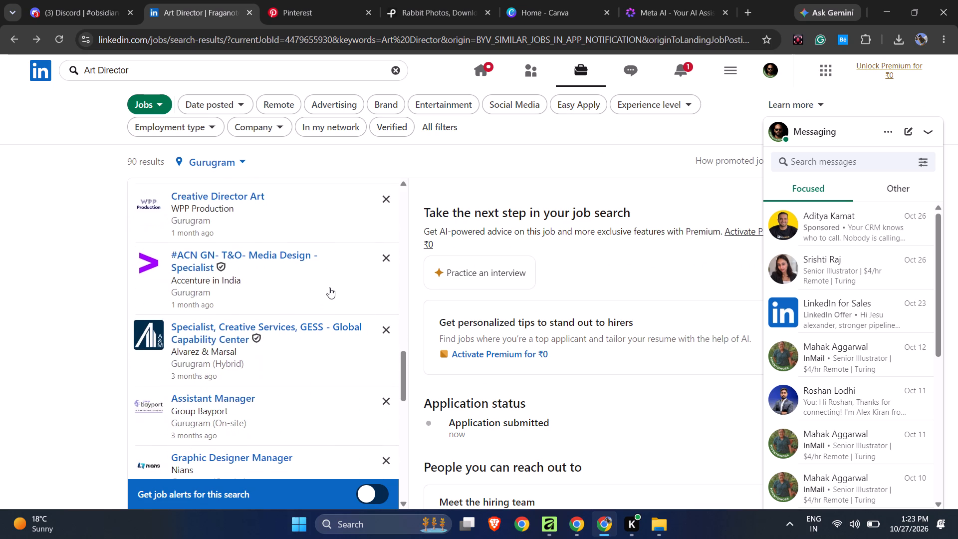
scroll(330, 281, down, 1)
scroll(330, 281, up, 1)
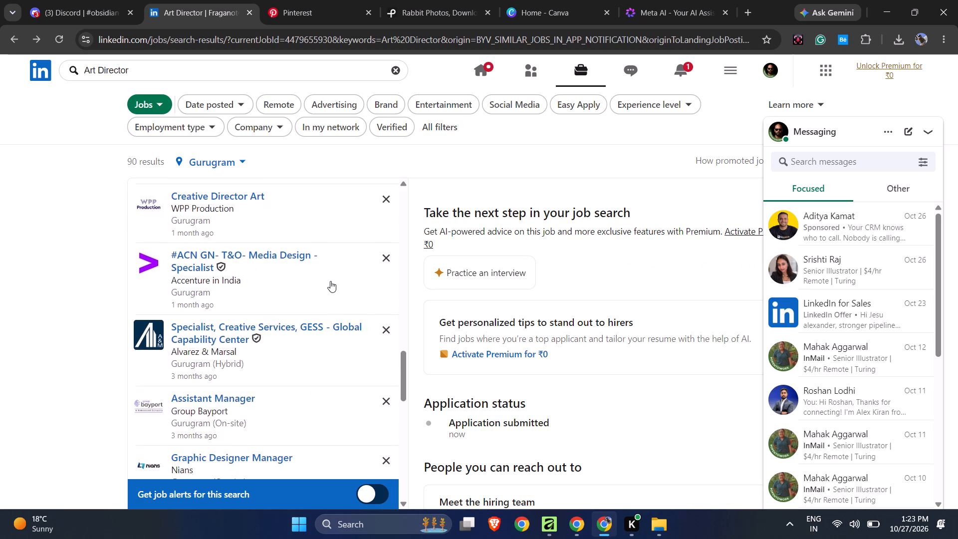
scroll(330, 281, up, 1)
click(330, 274)
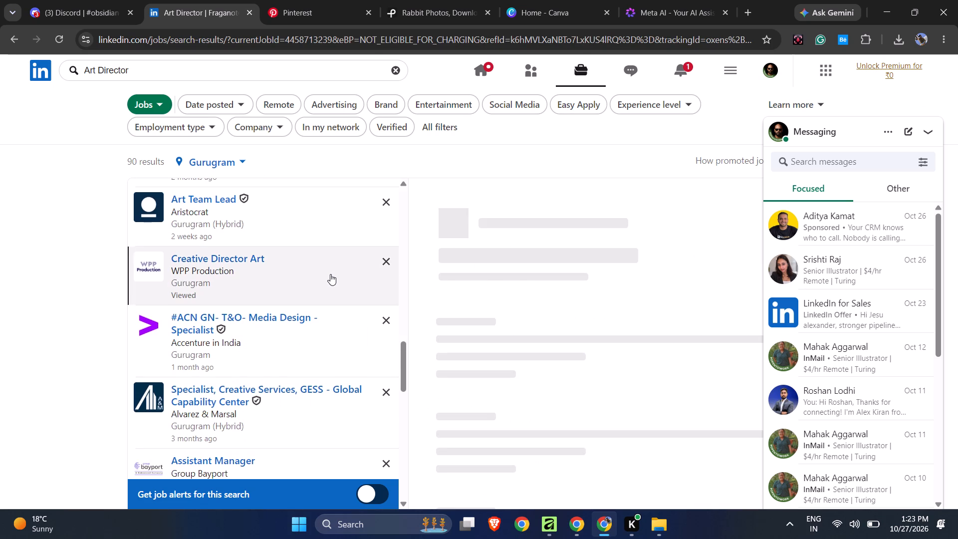
Look through the remaining Art Director jobs on the first results page and go to page 2.
scroll(331, 273, down, 7)
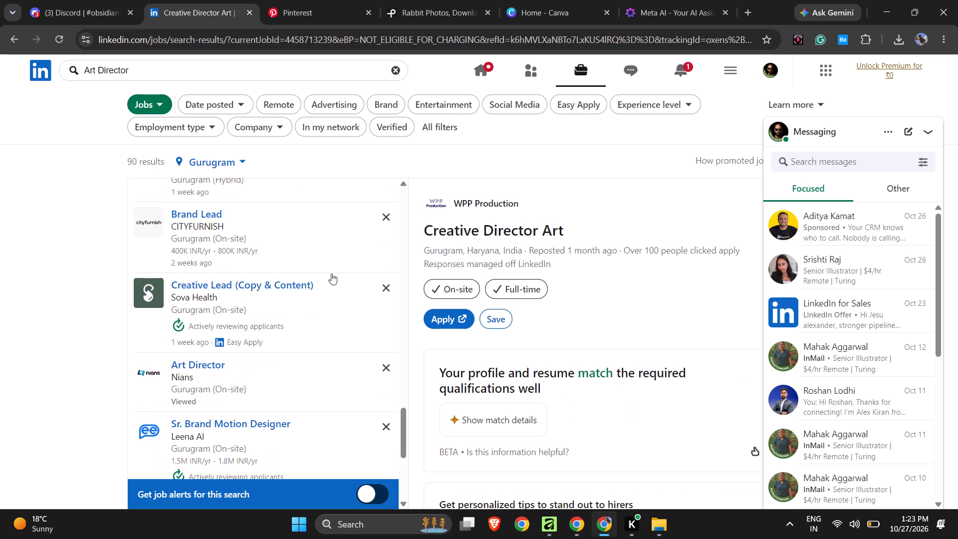
scroll(309, 301, down, 1)
scroll(309, 301, up, 1)
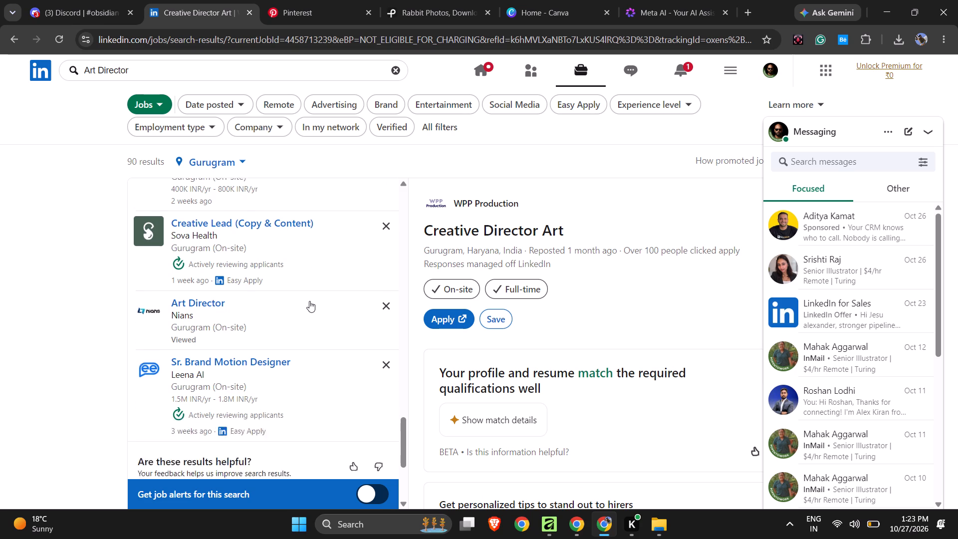
scroll(309, 301, down, 5)
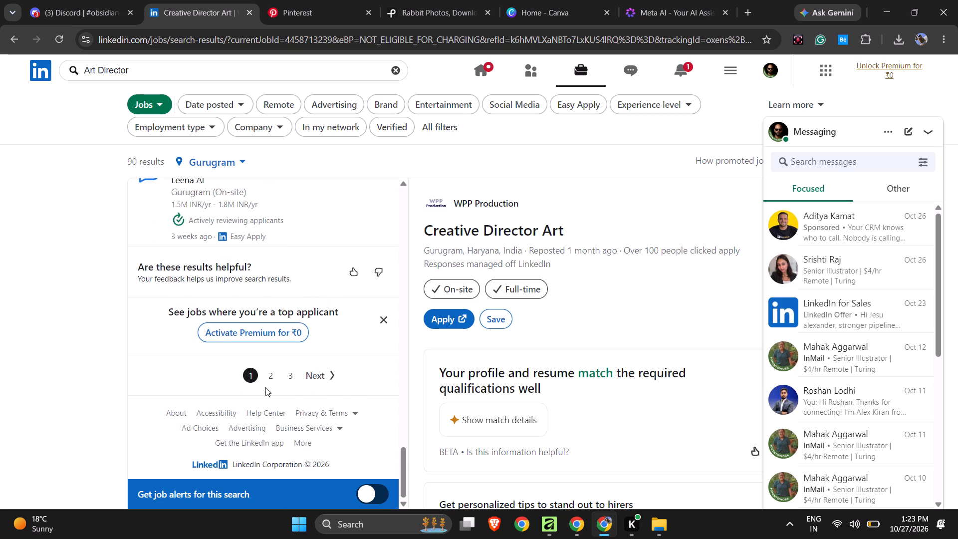
click(267, 378)
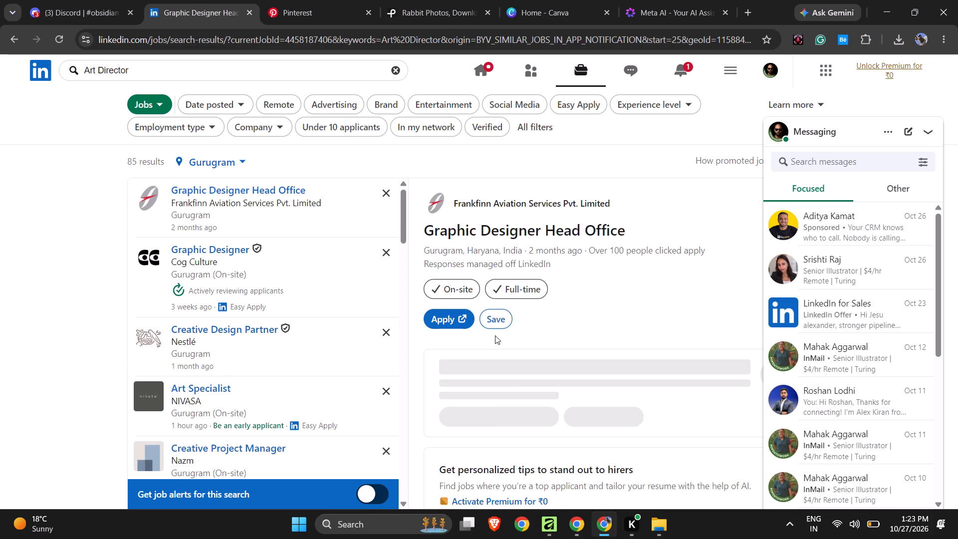
Examine the Graphic Designer Head Office posting from Frankfinn Aviation Services, including its company description.
scroll(495, 335, down, 8)
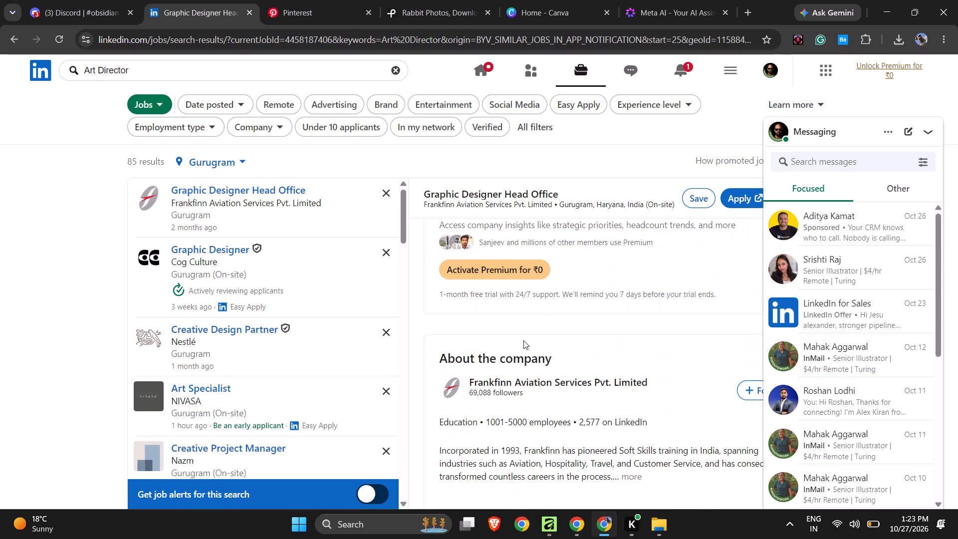
scroll(523, 340, down, 7)
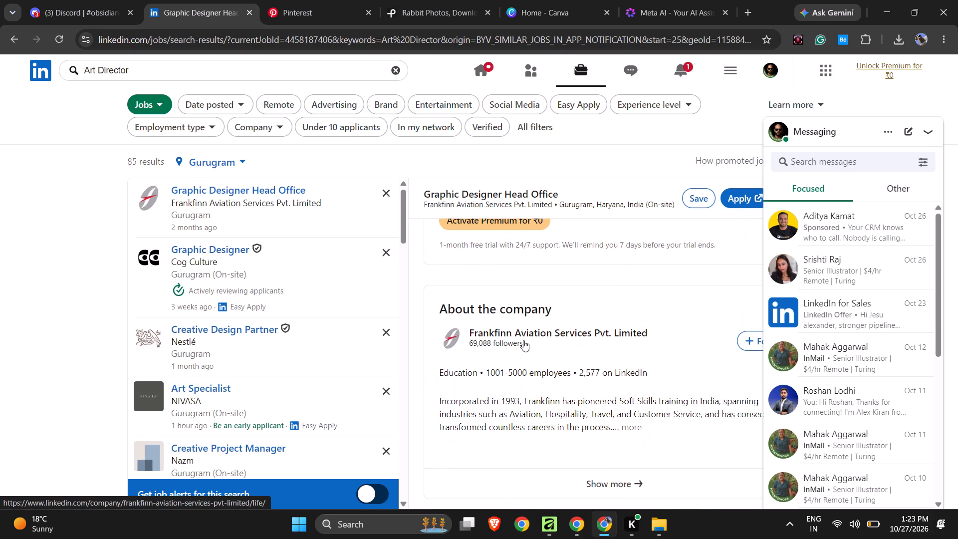
scroll(523, 340, down, 3)
scroll(523, 340, up, 1)
Look through the job listings on results page 2 and open Airblack's Marketing Manager (Creative Strategy) posting.
scroll(523, 340, down, 5)
scroll(246, 387, down, 4)
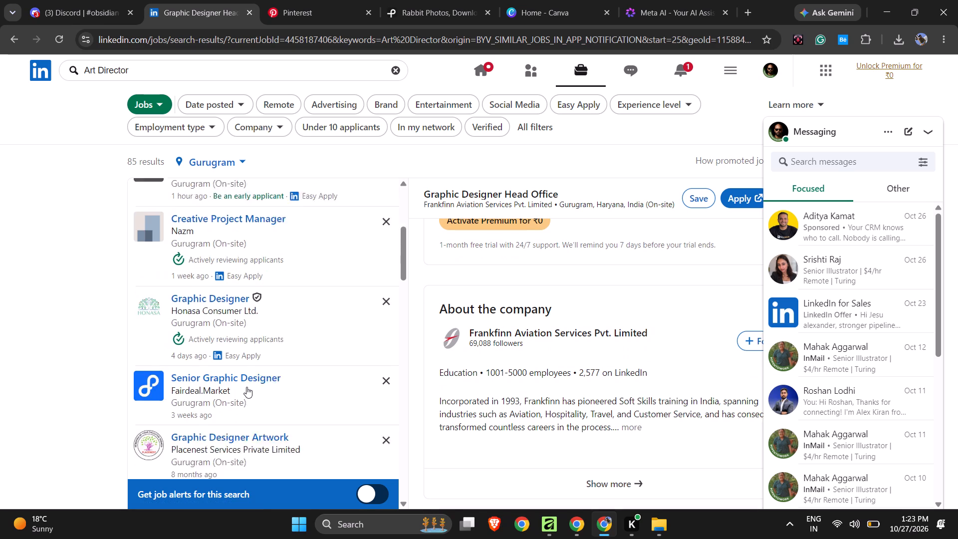
scroll(246, 387, down, 14)
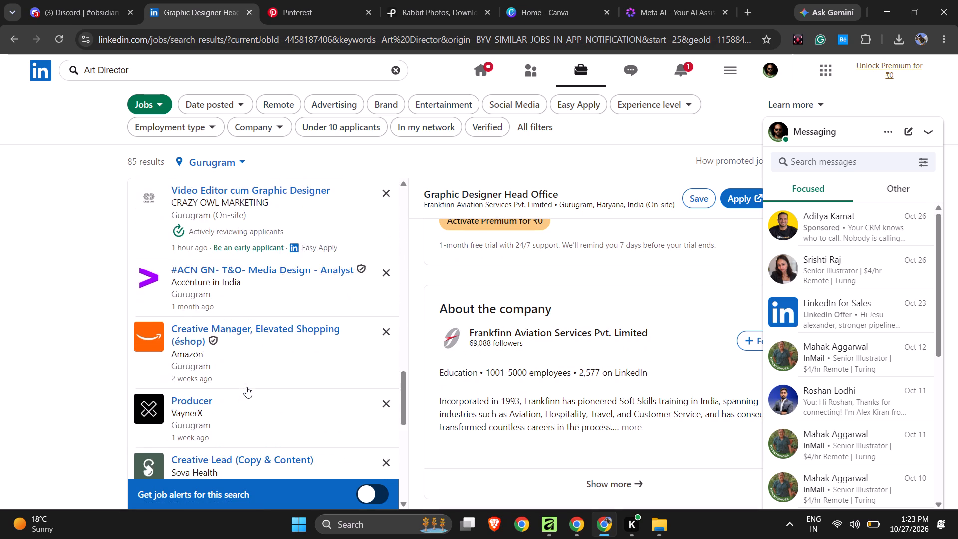
scroll(246, 387, down, 1)
scroll(246, 387, up, 1)
scroll(246, 387, down, 11)
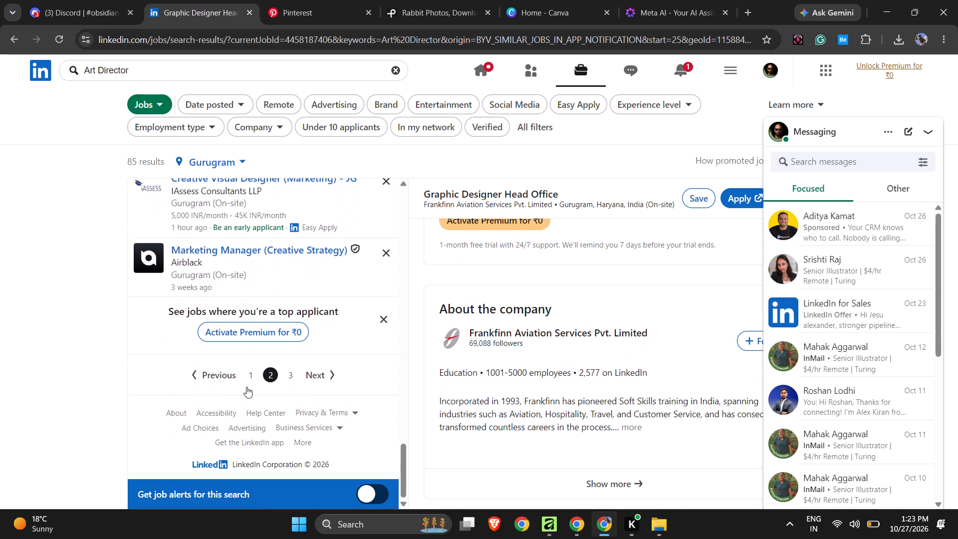
scroll(246, 387, down, 15)
scroll(246, 387, up, 1)
scroll(246, 387, down, 5)
scroll(246, 387, up, 3)
scroll(246, 387, down, 6)
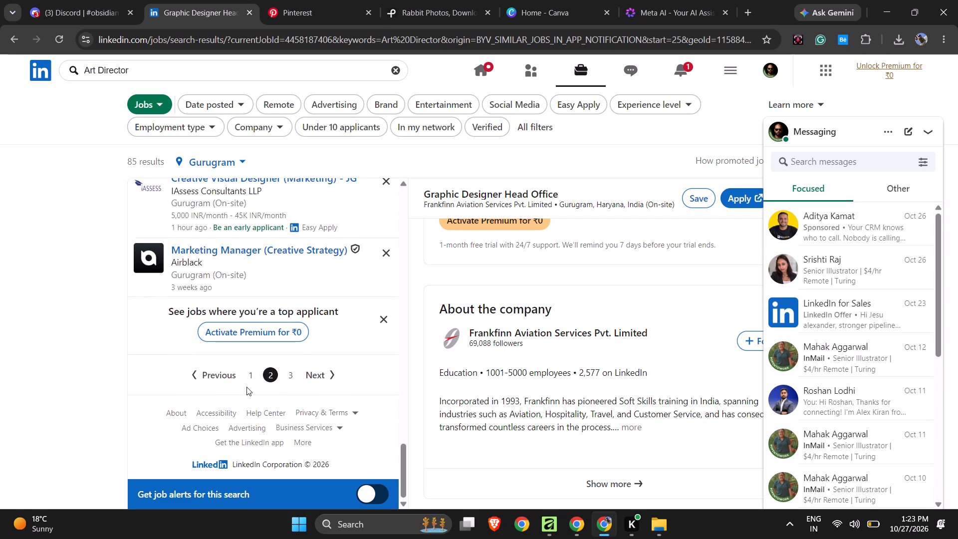
click(305, 268)
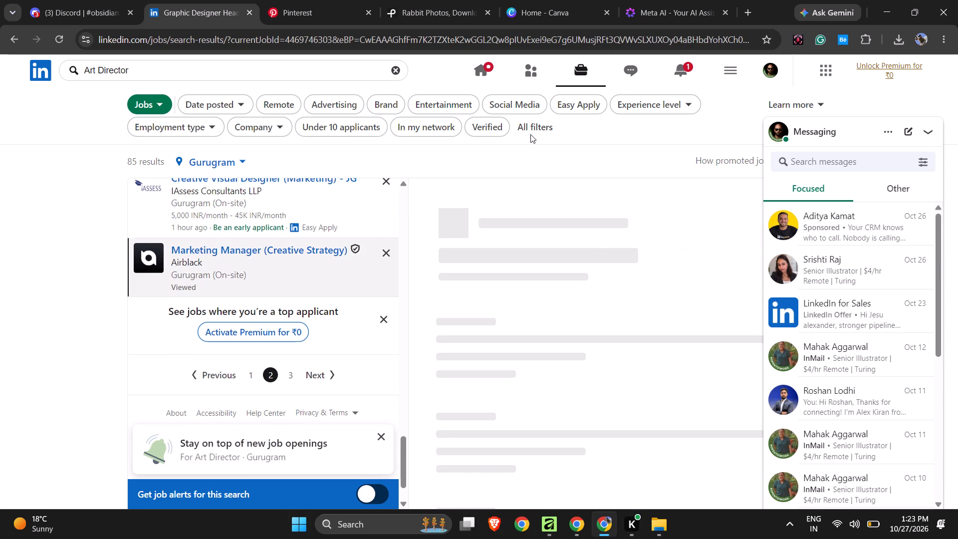
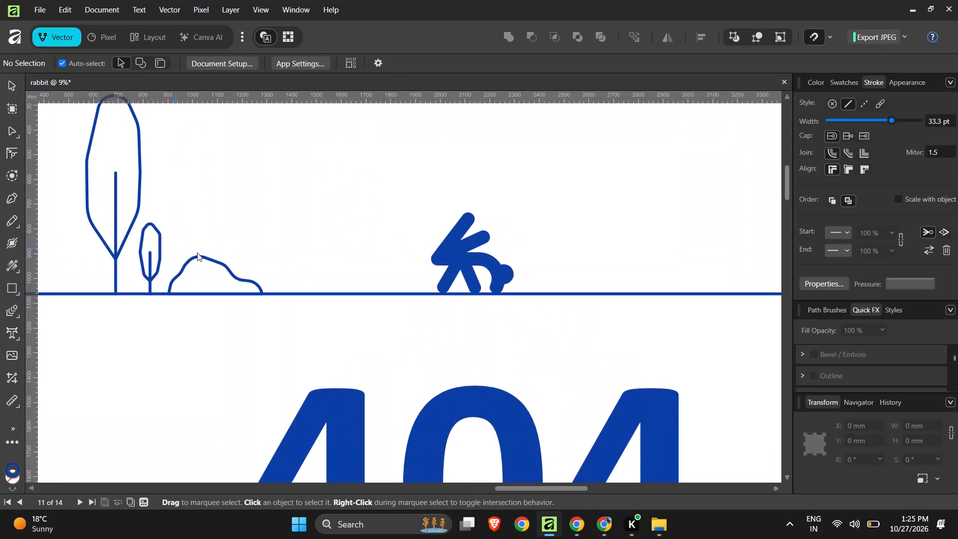
Draw a closed angular outline for a second, larger hill on the ground line, about 512 mm wide, overlapping the existing hill.
scroll(362, 246, down, 2)
scroll(99, 253, up, 1)
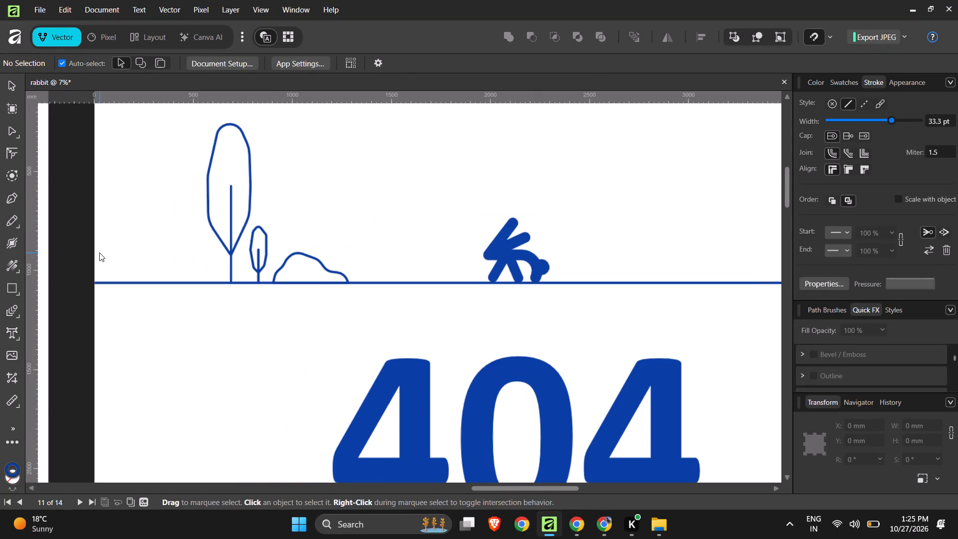
ctrl+scroll(246, 250, down, 3)
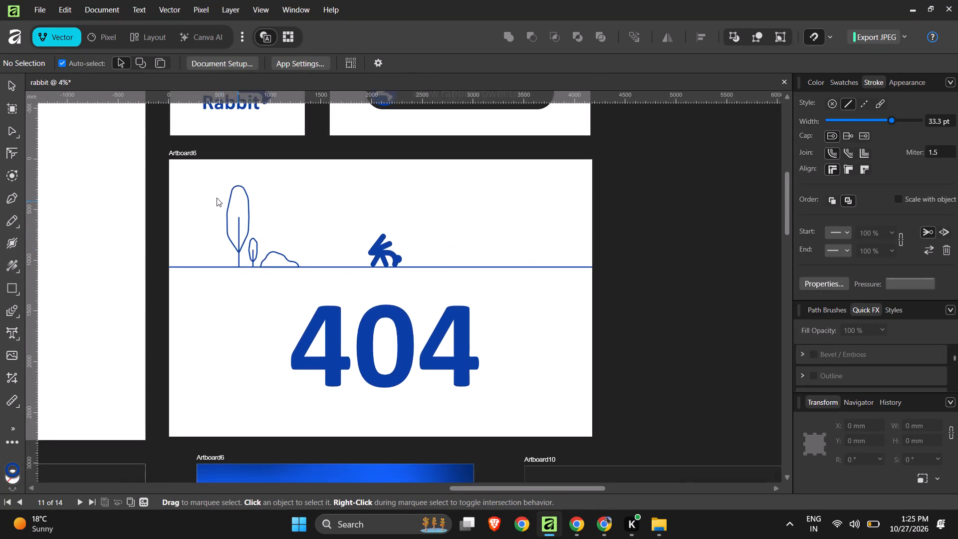
ctrl+scroll(217, 198, up, 4)
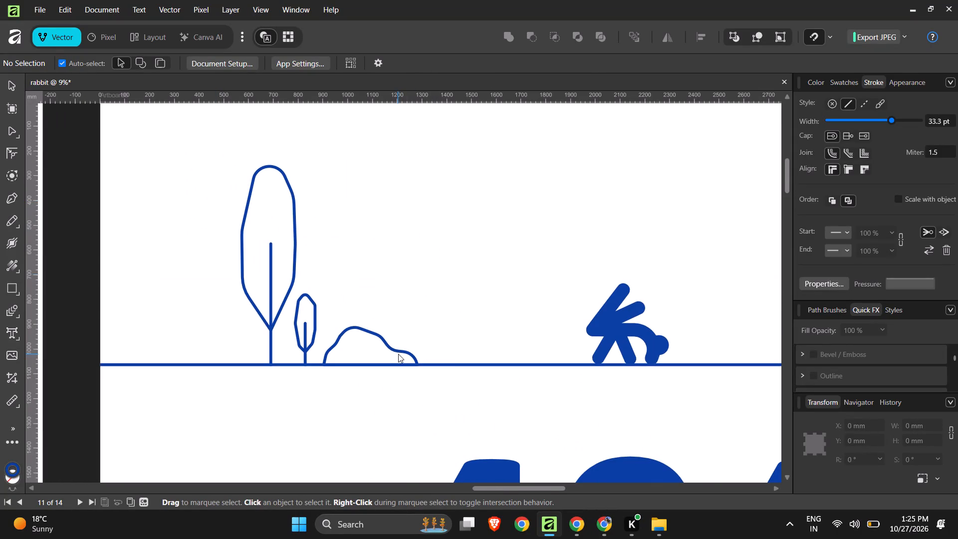
click(354, 328)
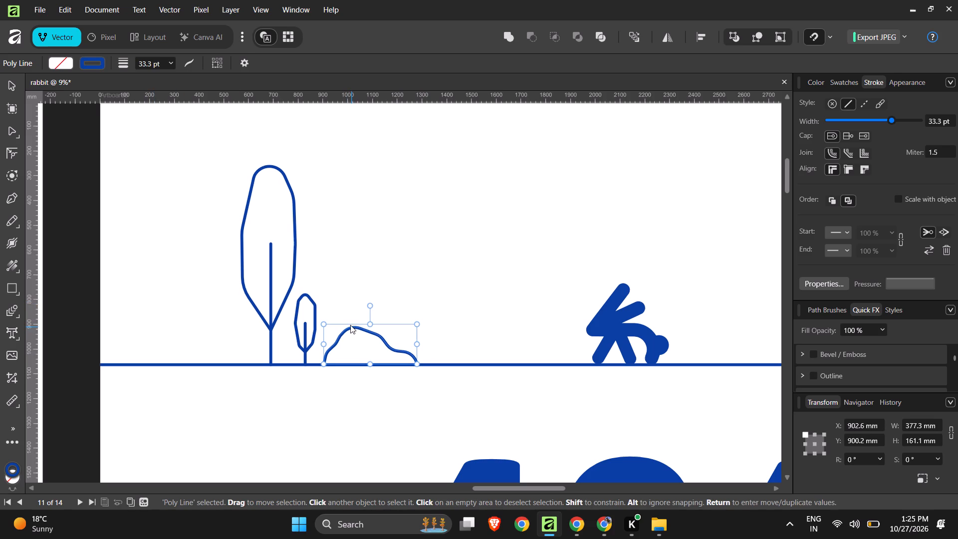
key(p)
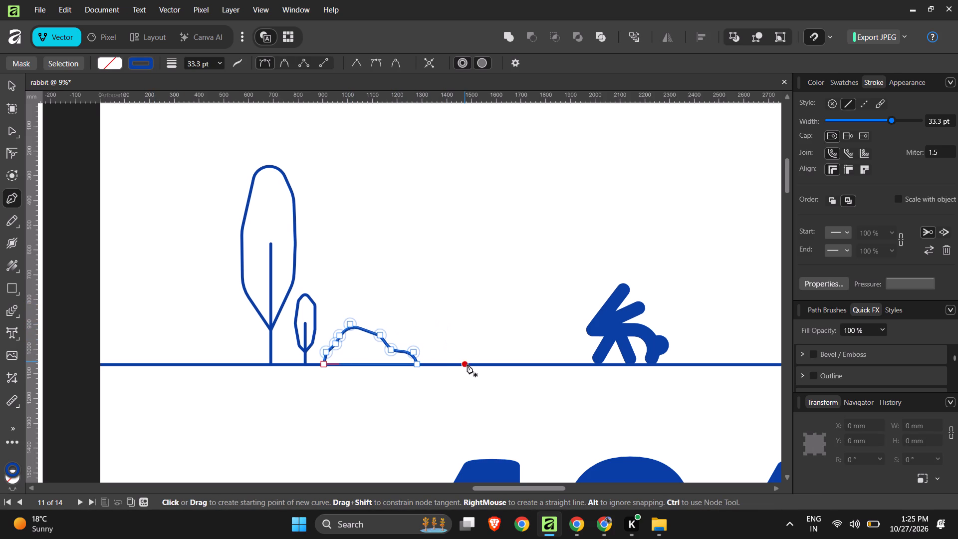
click(475, 367)
click(459, 339)
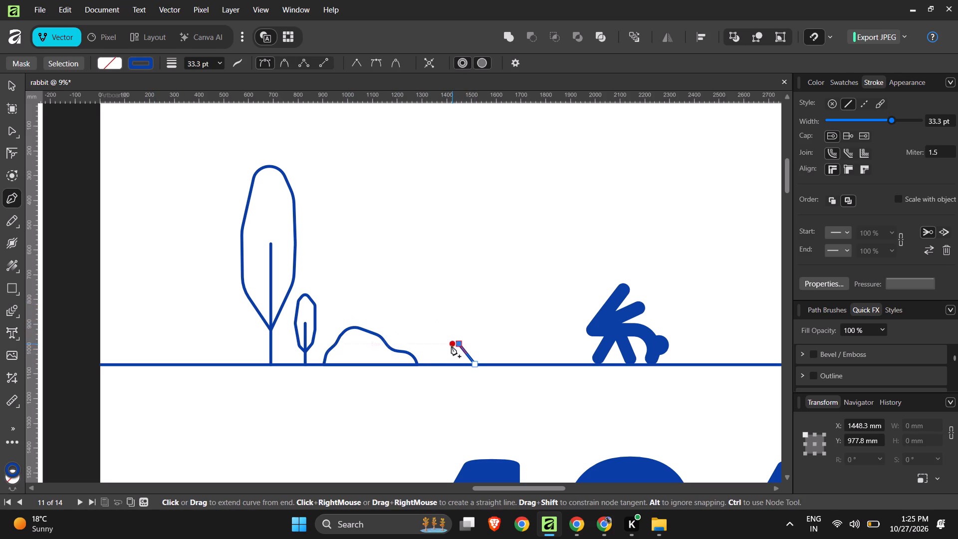
click(449, 347)
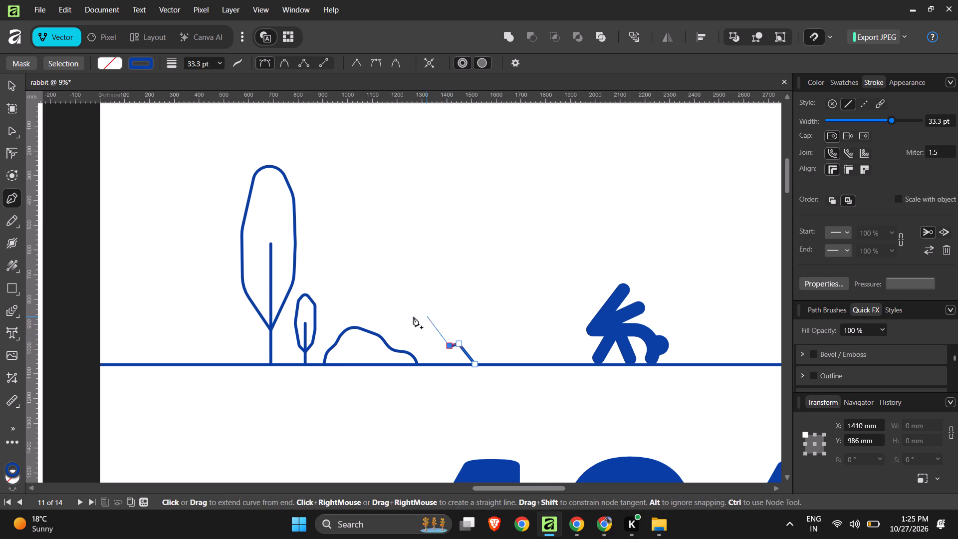
click(425, 316)
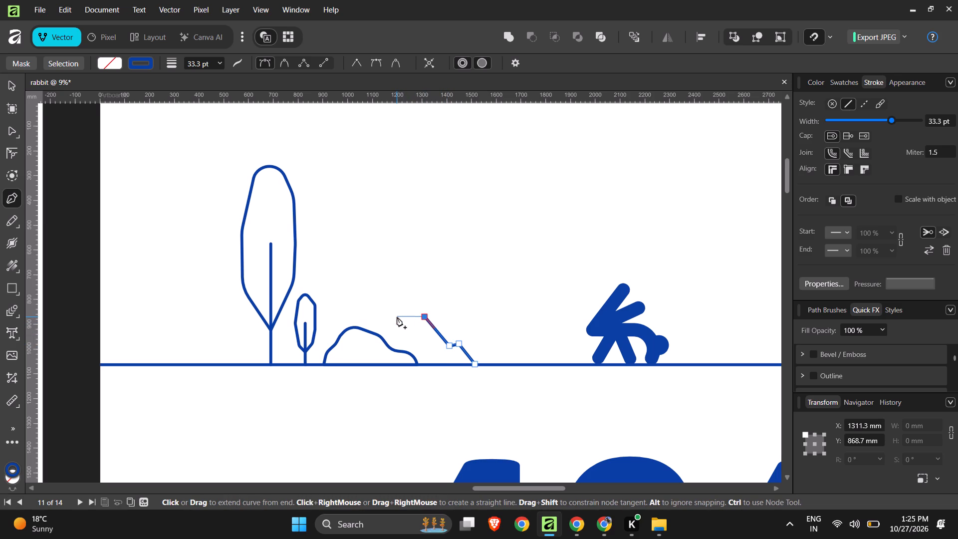
click(397, 320)
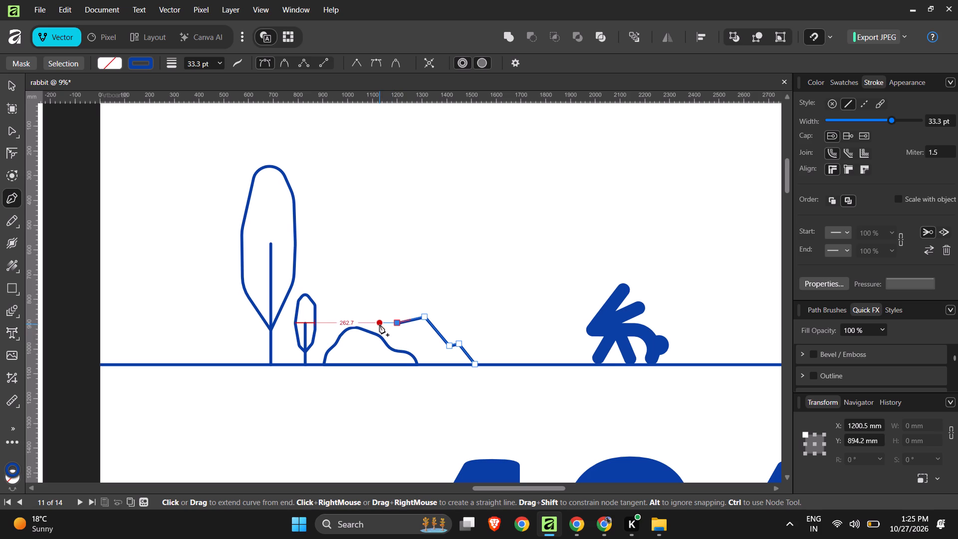
key(ctrl+z)
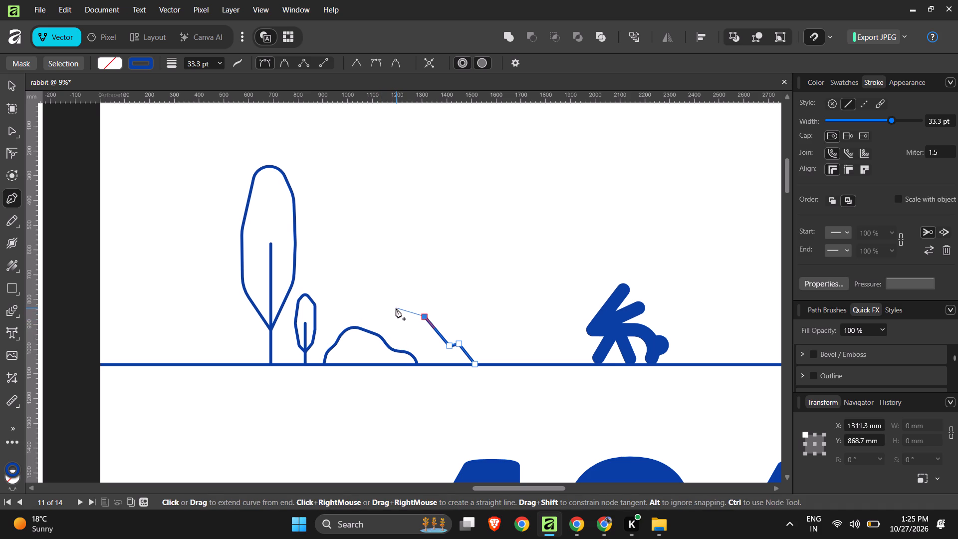
click(401, 313)
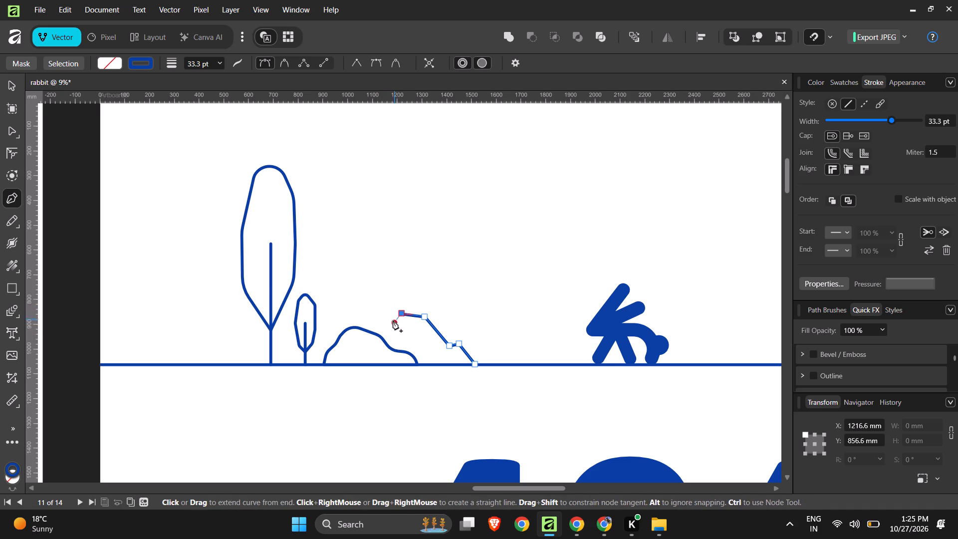
click(387, 330)
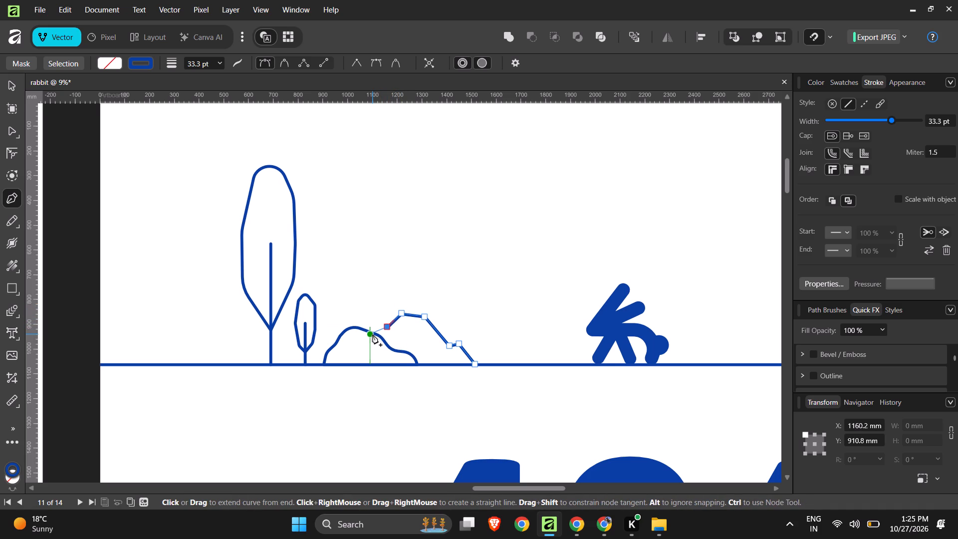
click(373, 334)
click(348, 363)
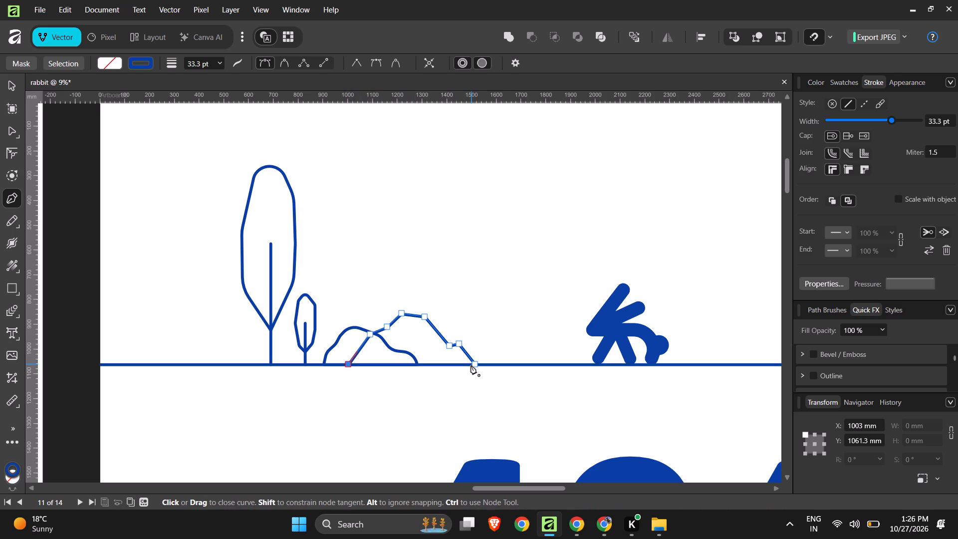
click(471, 364)
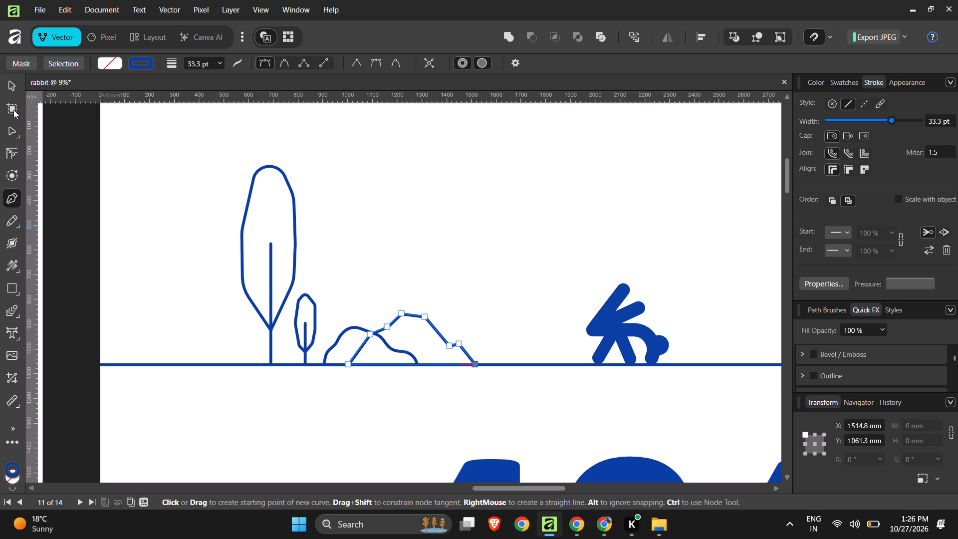
Round the corners of the six upper nodes of the new hill outline.
click(7, 130)
drag(502, 295, 414, 331)
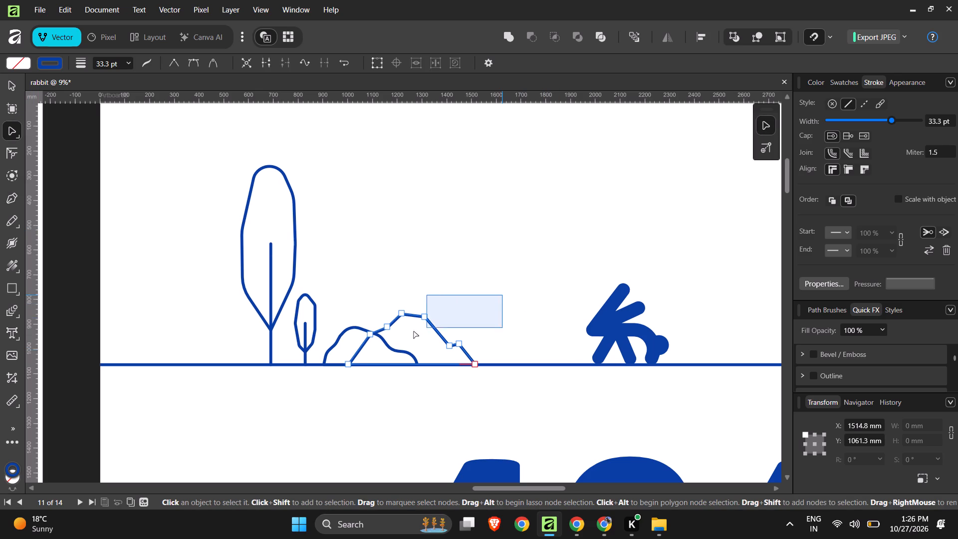
drag(414, 331, 348, 354)
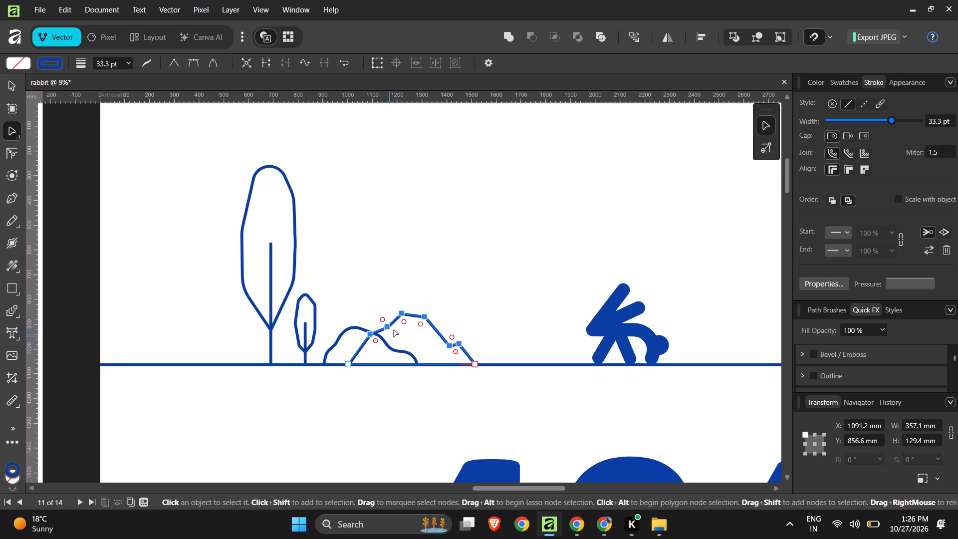
drag(404, 323, 417, 340)
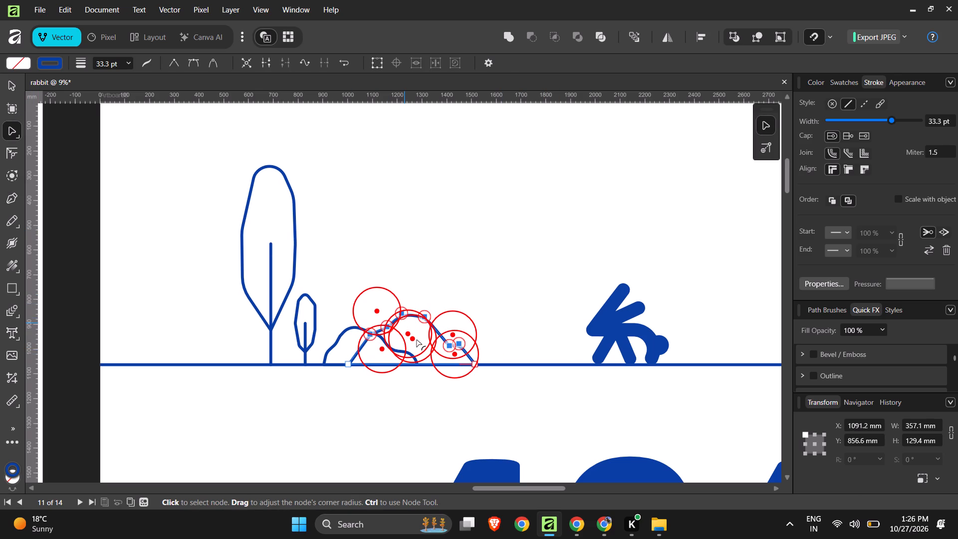
drag(417, 340, 418, 327)
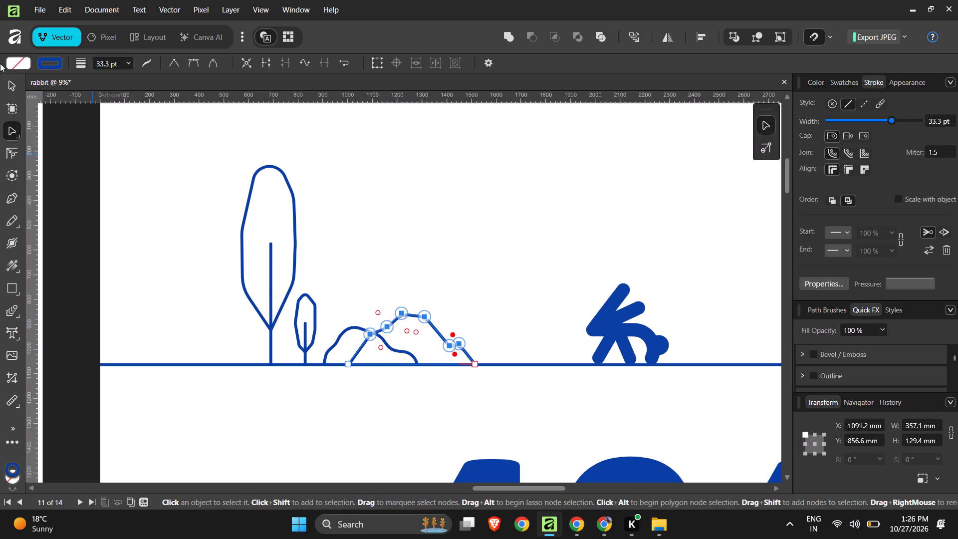
click(14, 82)
click(497, 236)
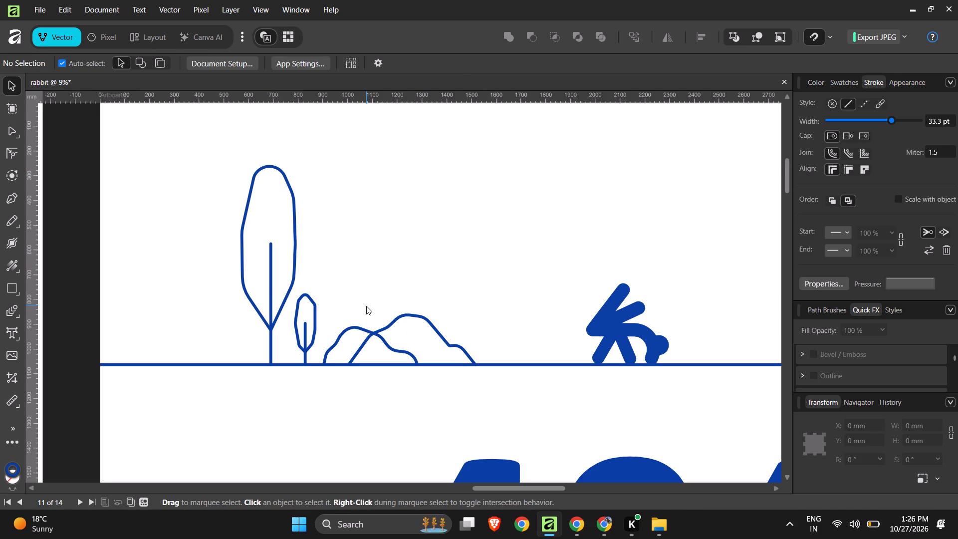
Bring the smaller hill to the front and fill it white (FFFFFF) so it covers the larger hill's line.
click(360, 328)
key(ctrl+shift+bracketright)
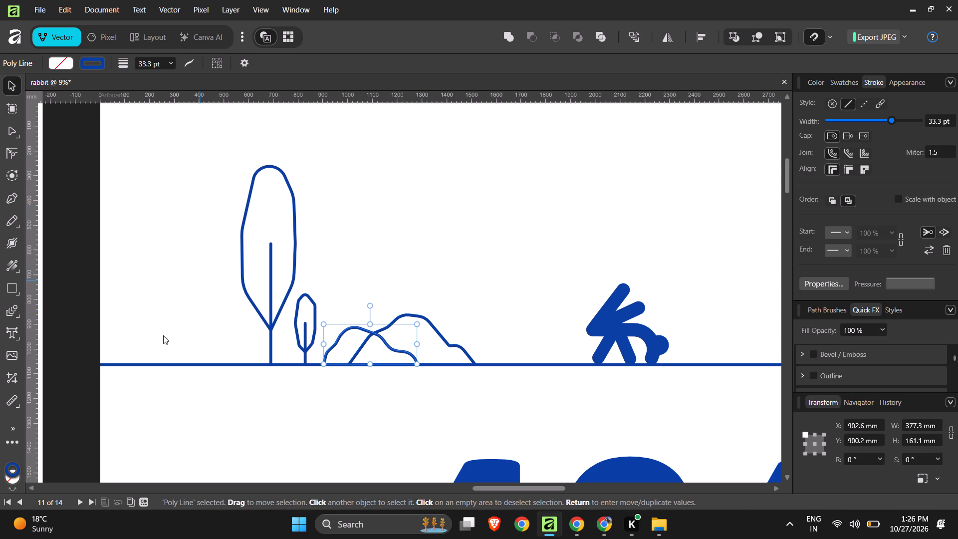
key(x)
double_click(16, 472)
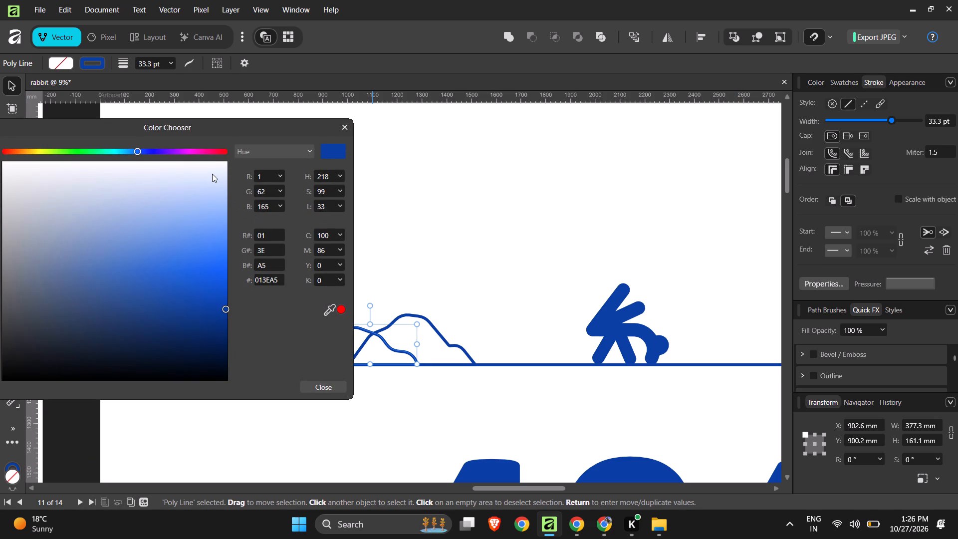
drag(212, 172, 236, 154)
double_click(567, 217)
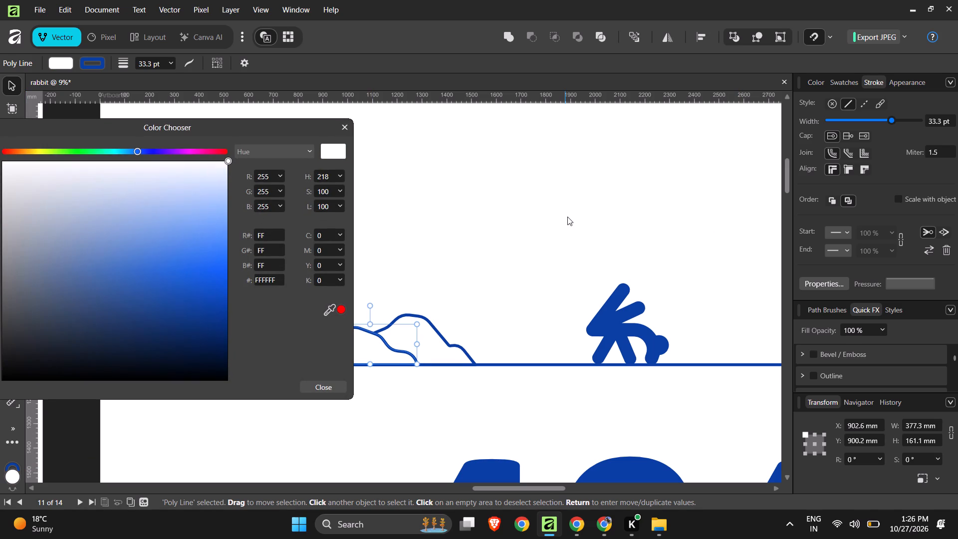
click(567, 217)
click(325, 385)
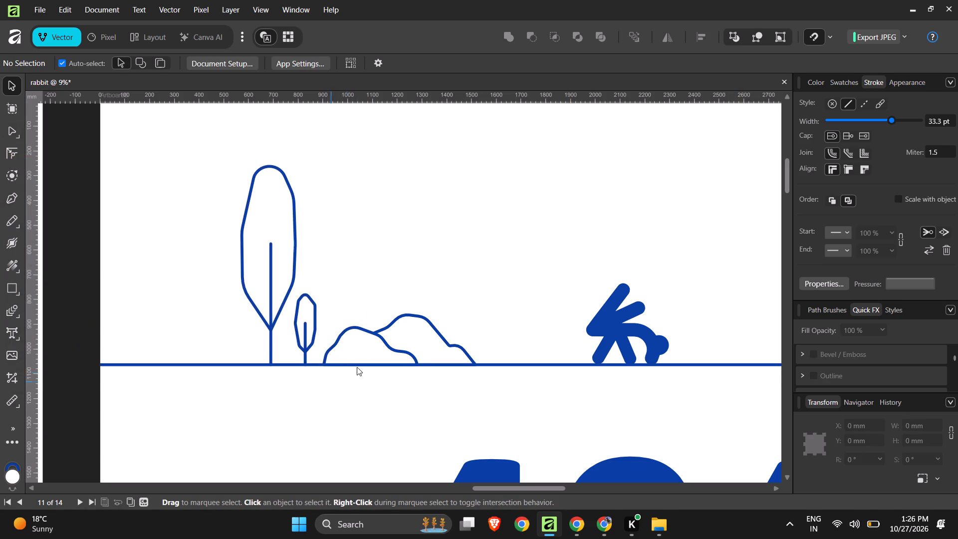
click(589, 223)
Draw a vertical trunk line about 283 mm tall up from the ground line, left of the tall tree at about X 408 mm.
ctrl+scroll(517, 250, down, 3)
ctrl+scroll(436, 246, up, 2)
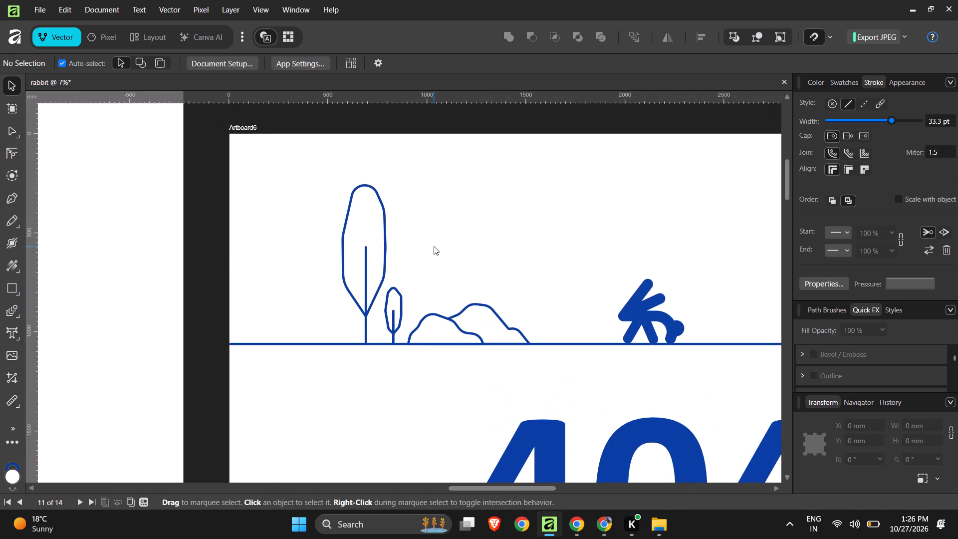
click(387, 251)
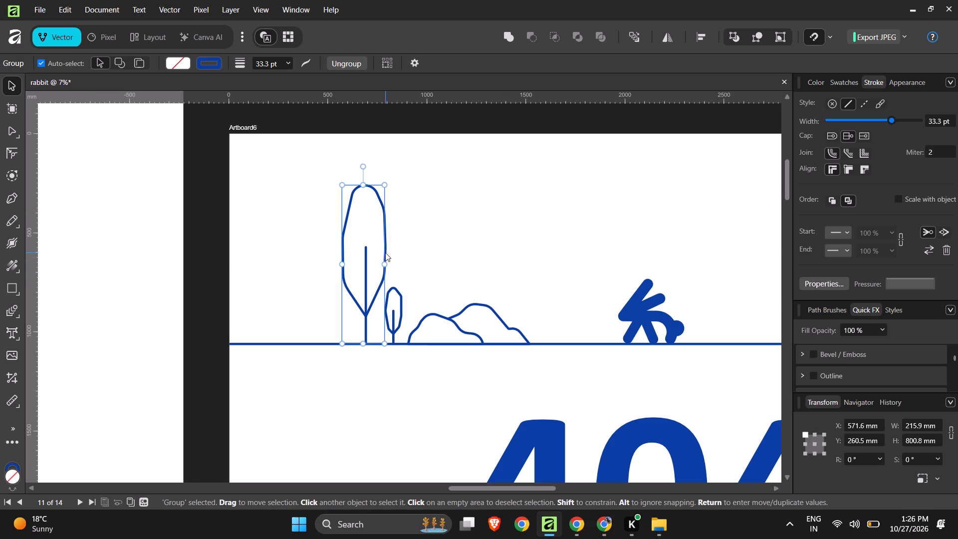
key(p)
click(554, 341)
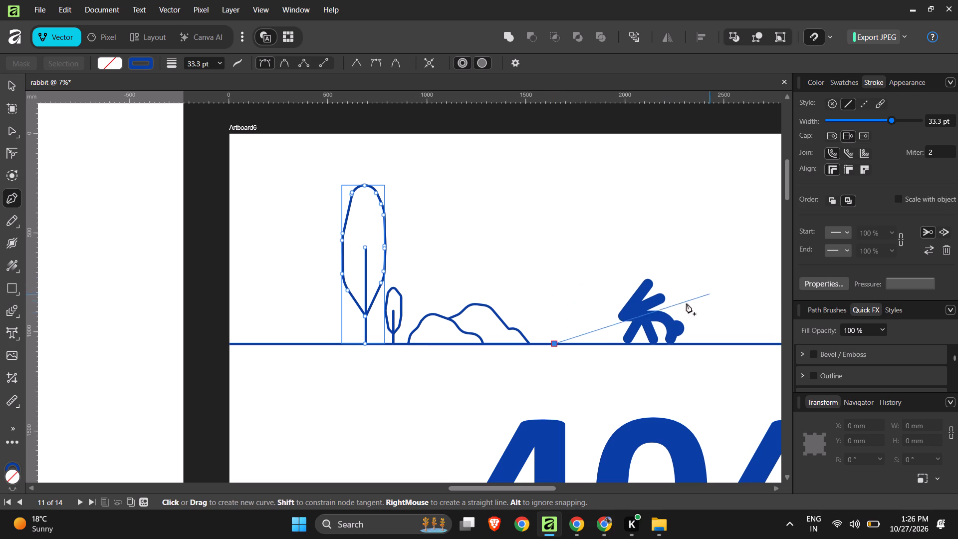
key(ctrl+z)
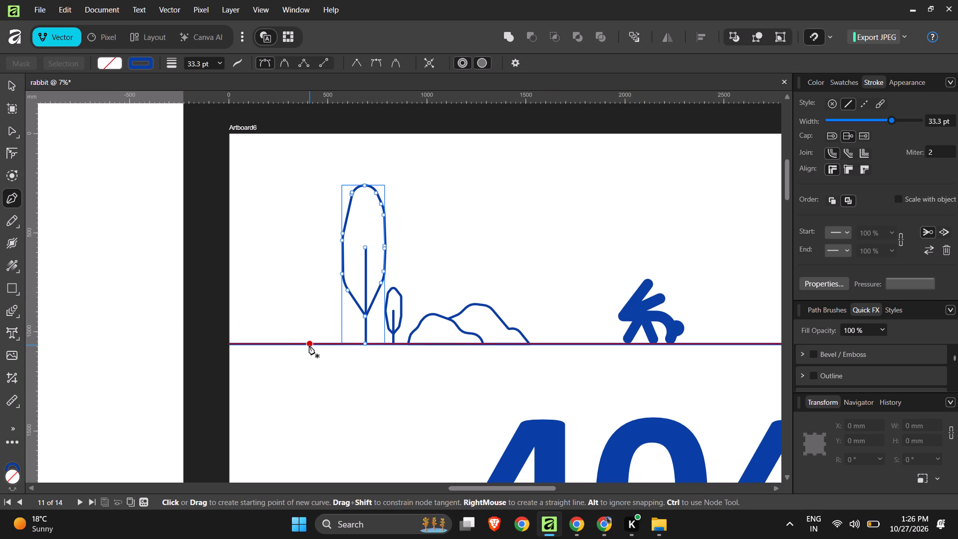
click(309, 345)
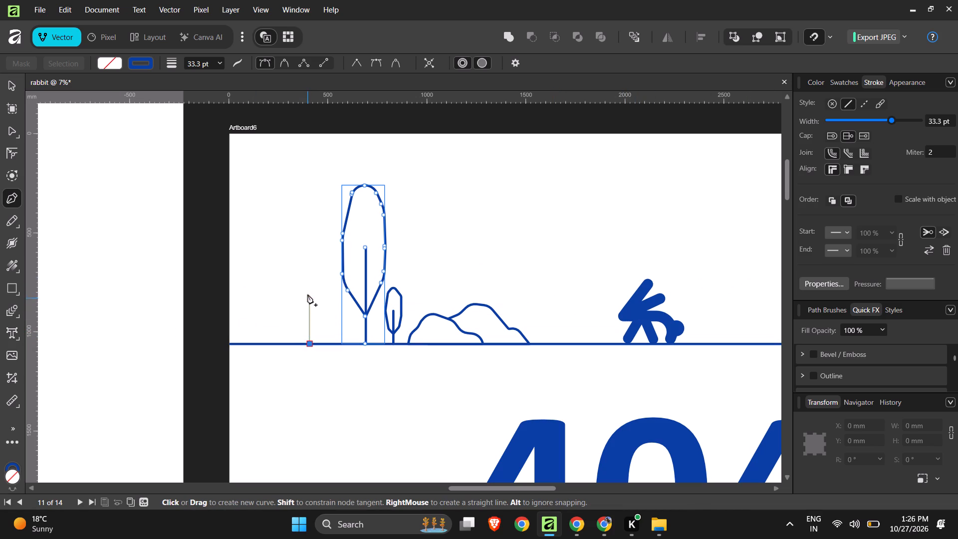
shift+click(308, 289)
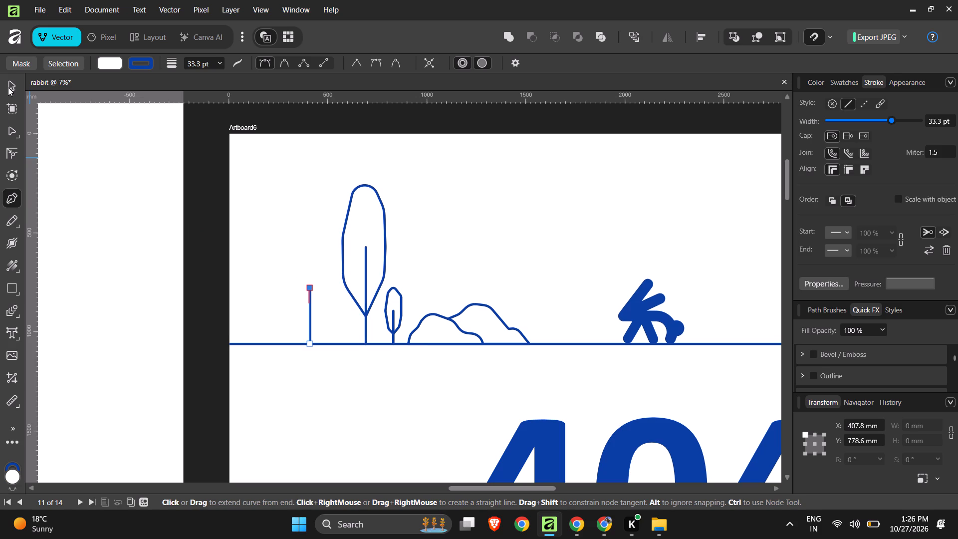
click(8, 87)
click(309, 212)
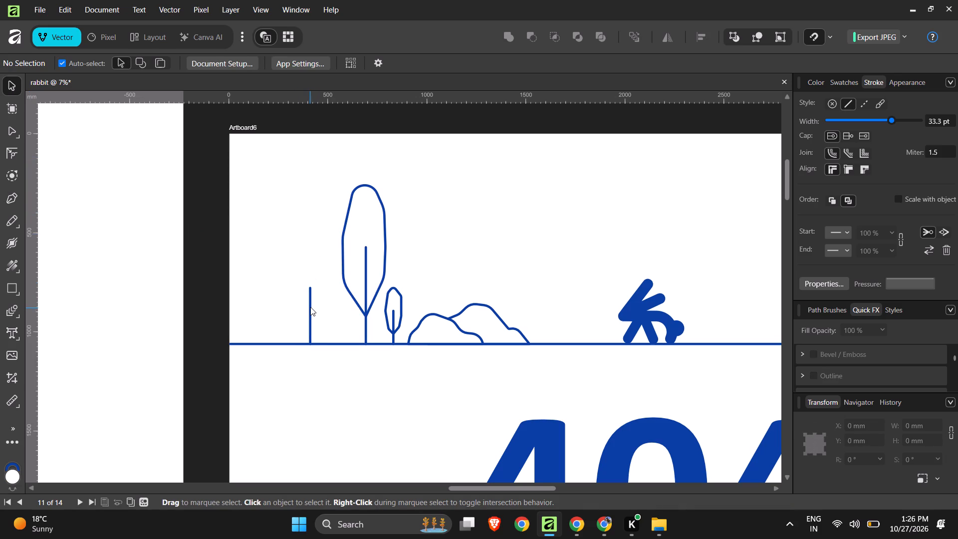
Draw a closed angular crown outline, about 169 mm wide and 539 mm tall, around the upper part of the new trunk line.
click(310, 307)
key(p)
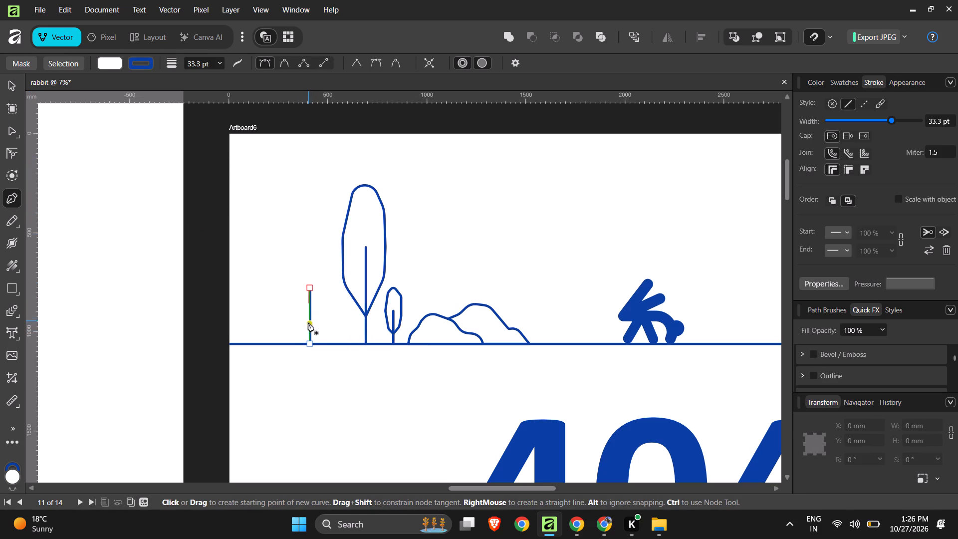
click(308, 323)
click(298, 316)
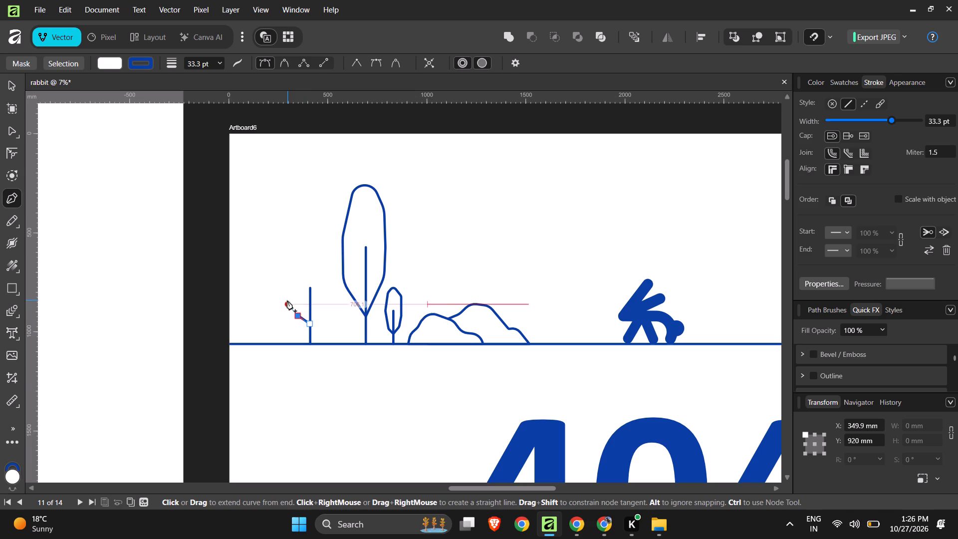
click(292, 290)
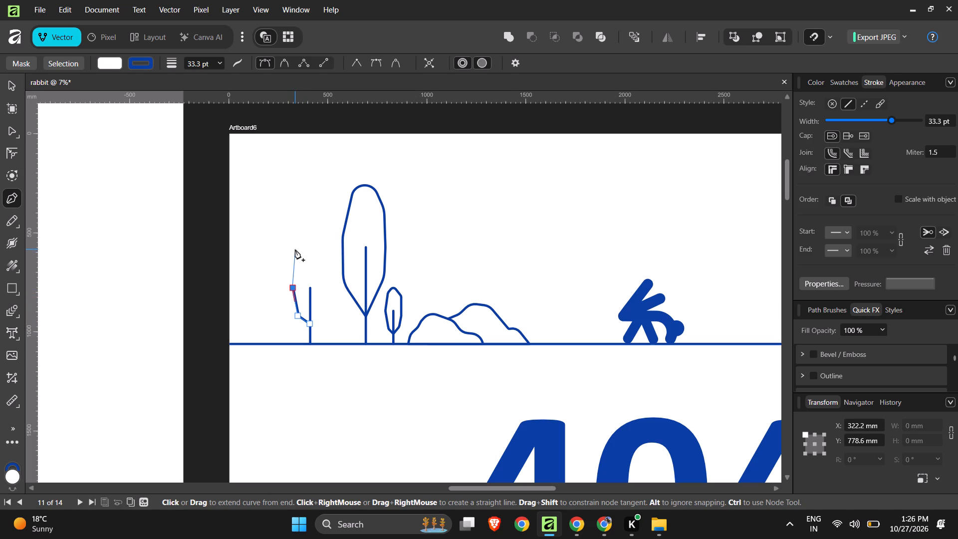
click(295, 249)
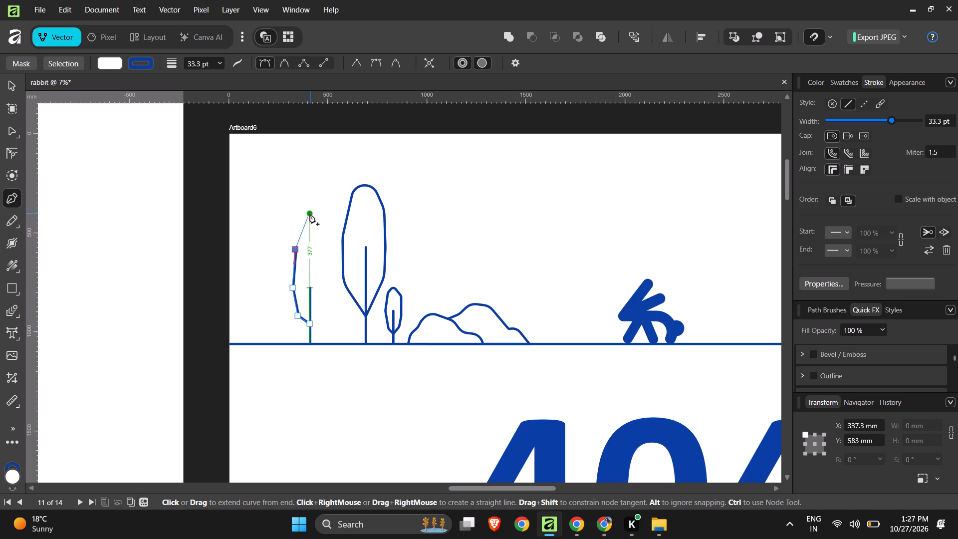
click(310, 213)
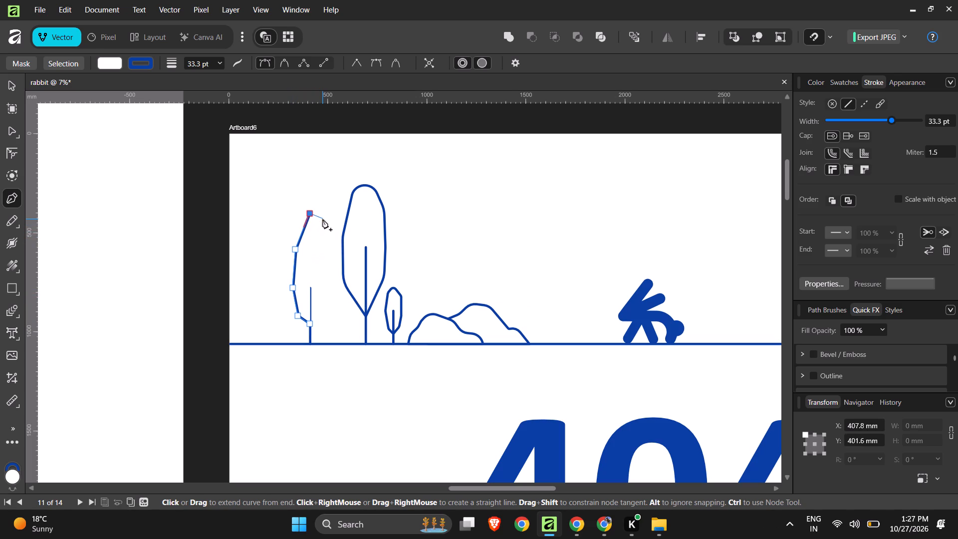
key(ctrl+z)
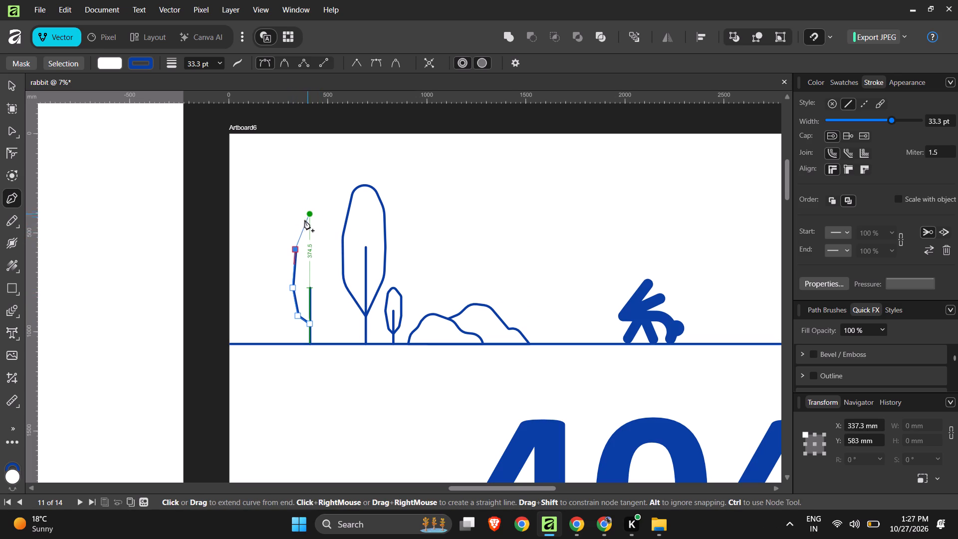
click(303, 224)
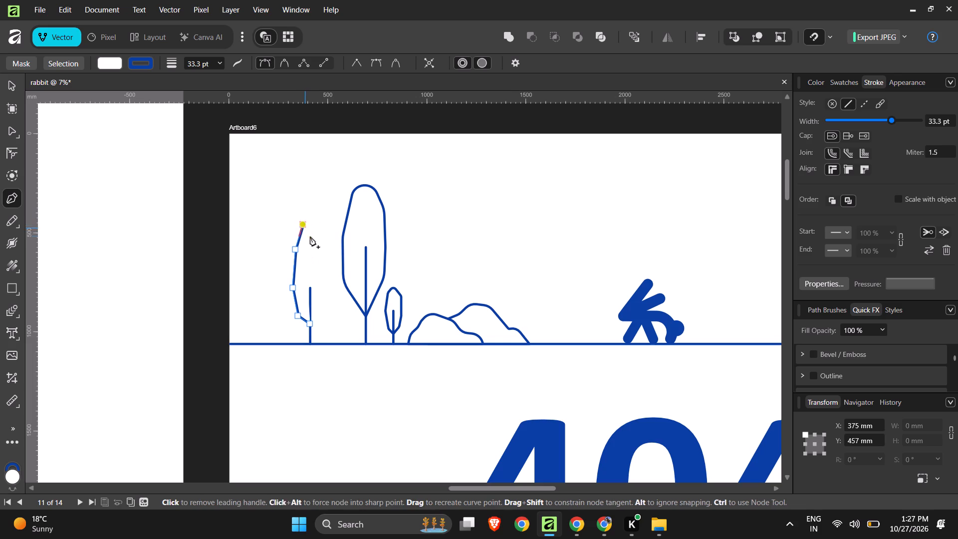
click(313, 217)
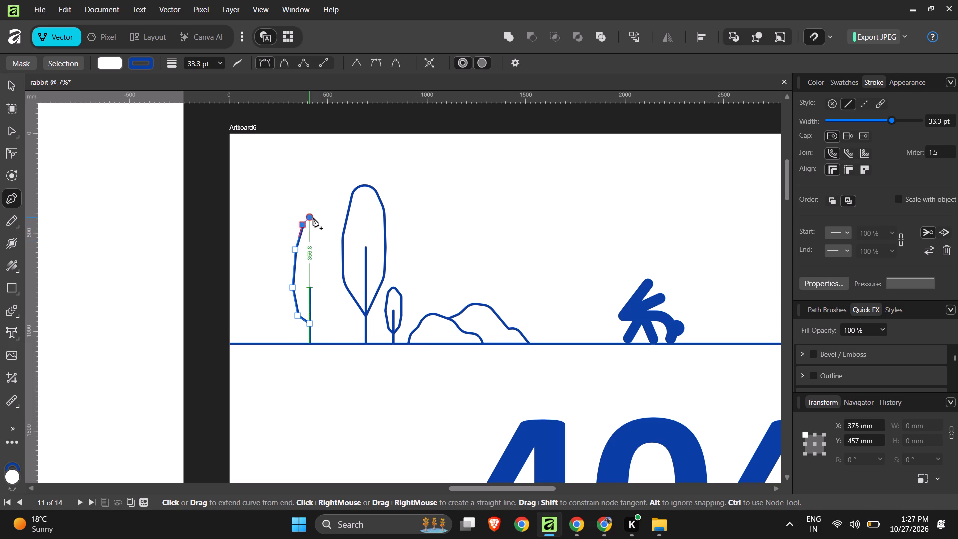
click(322, 227)
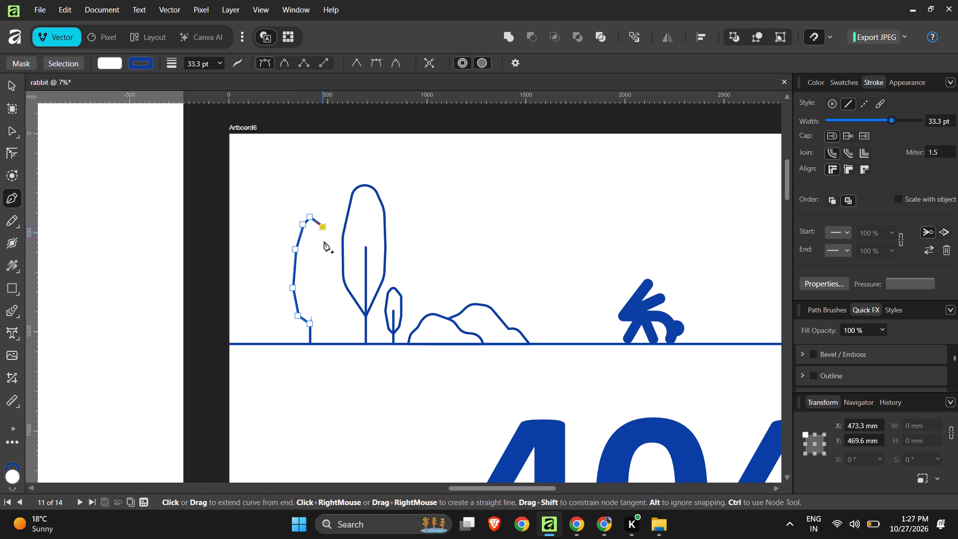
click(326, 256)
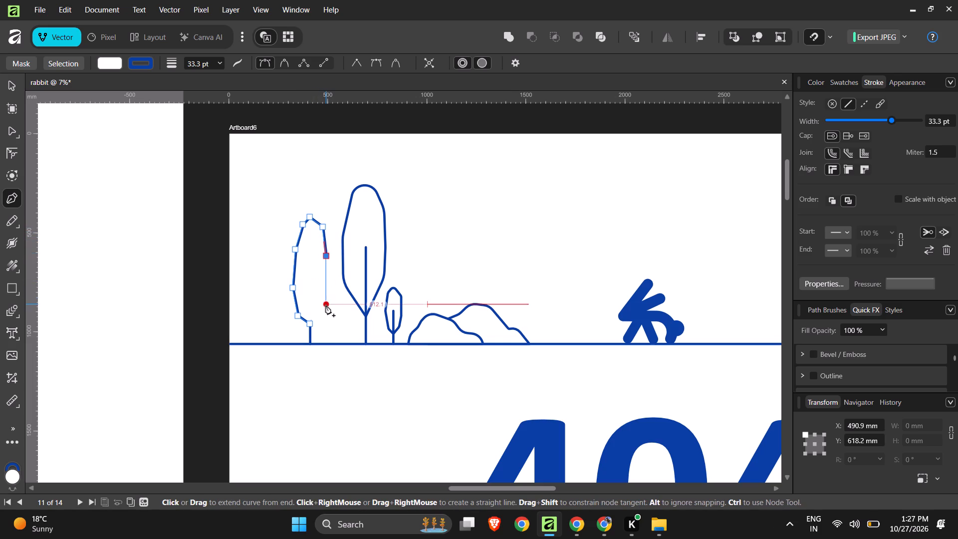
click(326, 304)
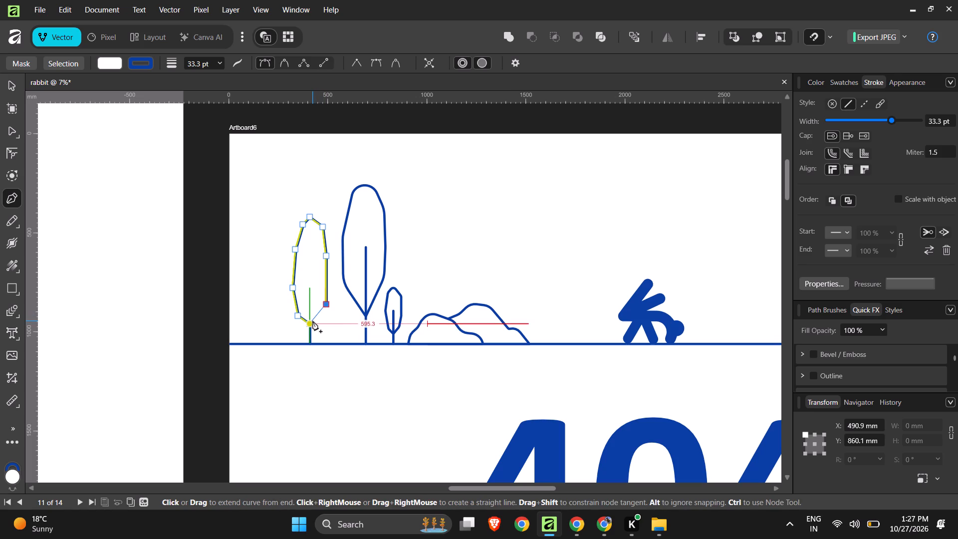
click(313, 320)
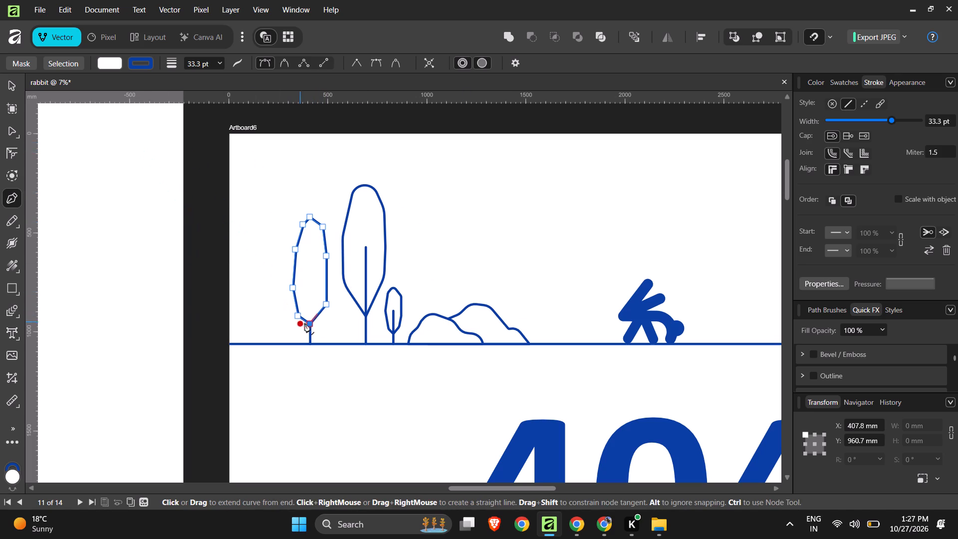
key(ctrl+z)
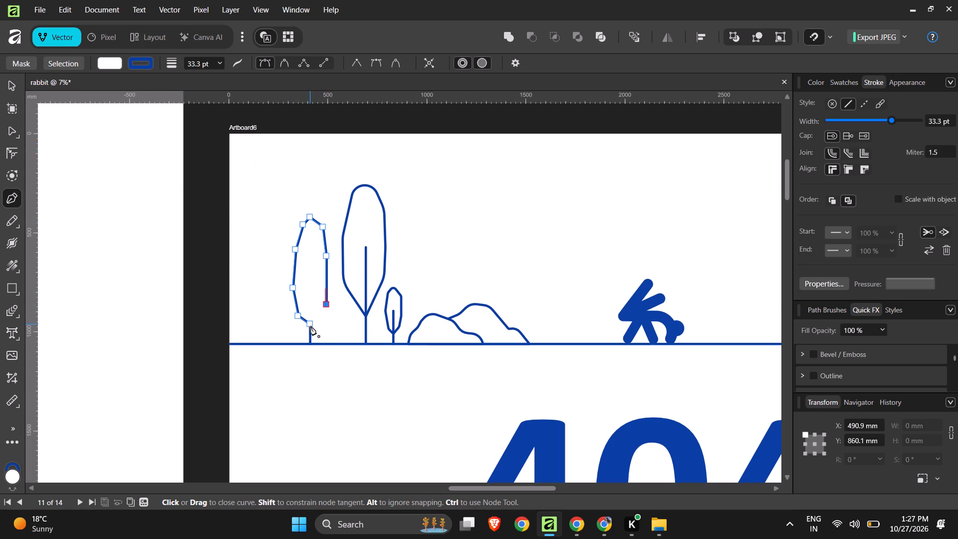
click(311, 324)
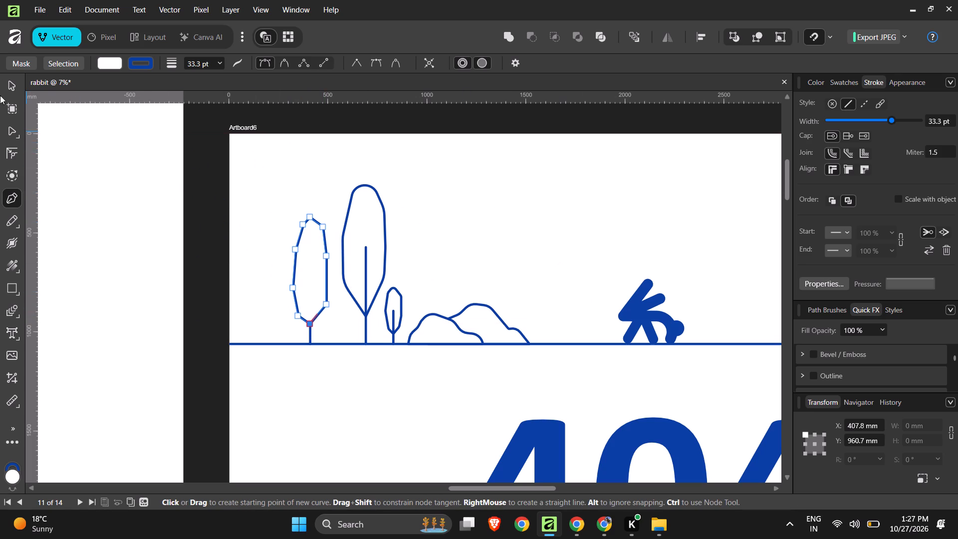
click(9, 86)
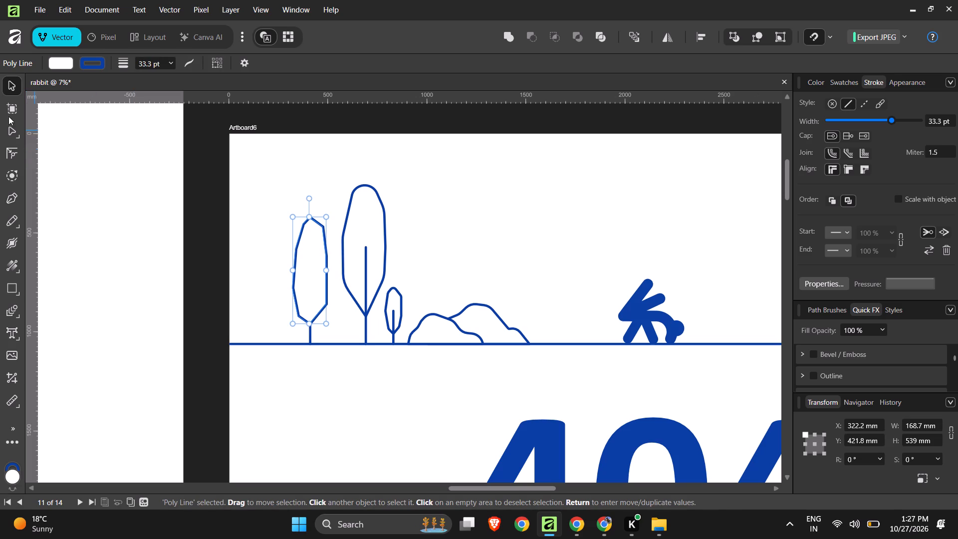
Round the corners of all nodes of the new crown outline.
click(8, 126)
drag(263, 195, 306, 283)
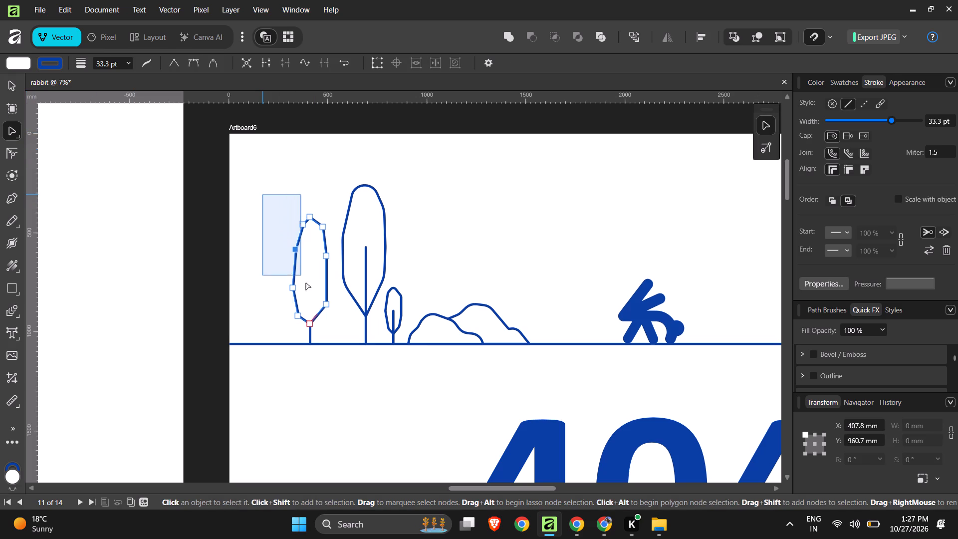
drag(306, 283, 335, 327)
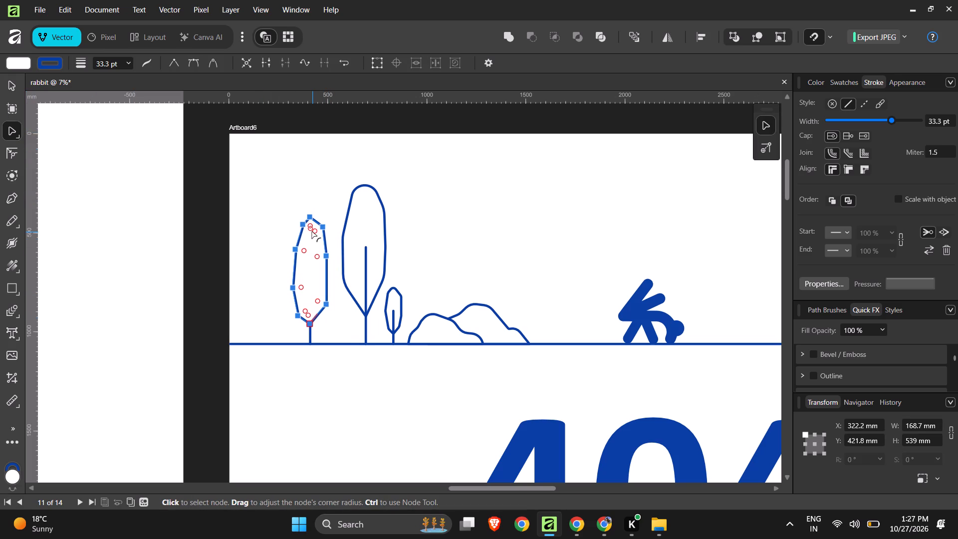
drag(311, 232, 311, 253)
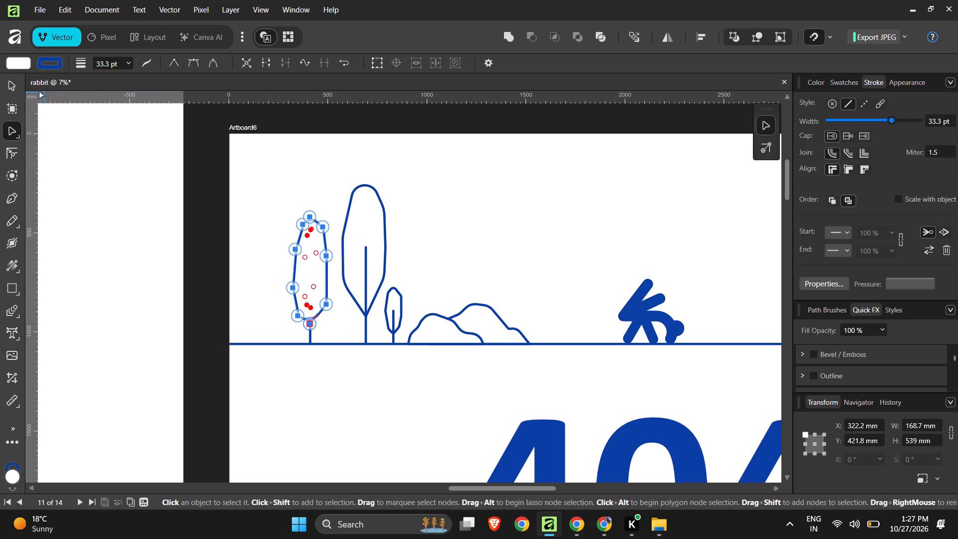
click(7, 82)
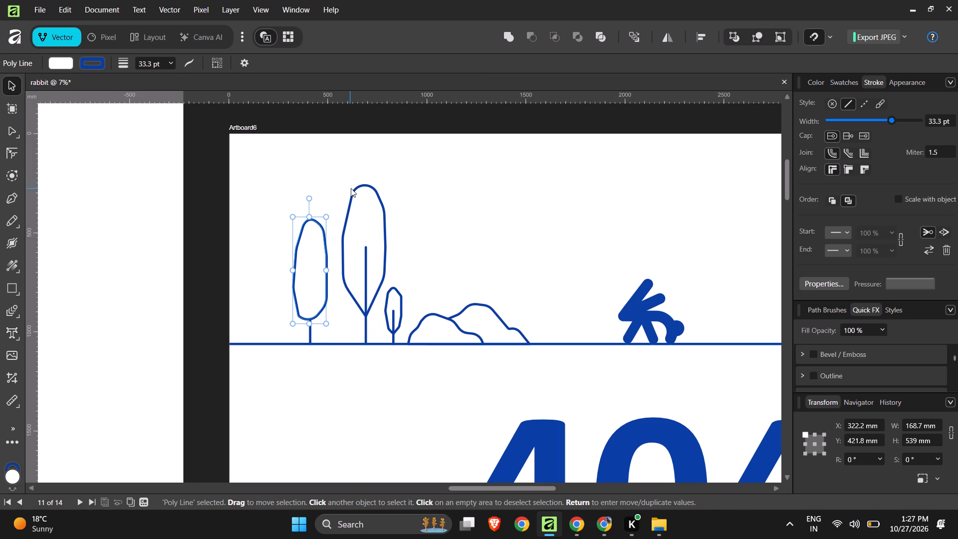
Move the crown outline's lower-left node up to about the height of its lower-right node, giving the crown a flatter base.
click(261, 298)
click(303, 317)
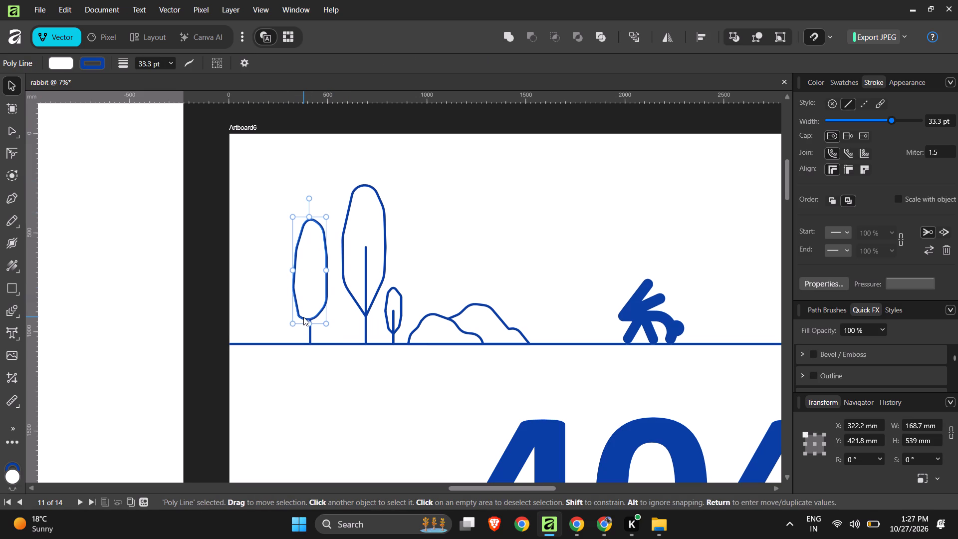
click(298, 314)
double_click(298, 314)
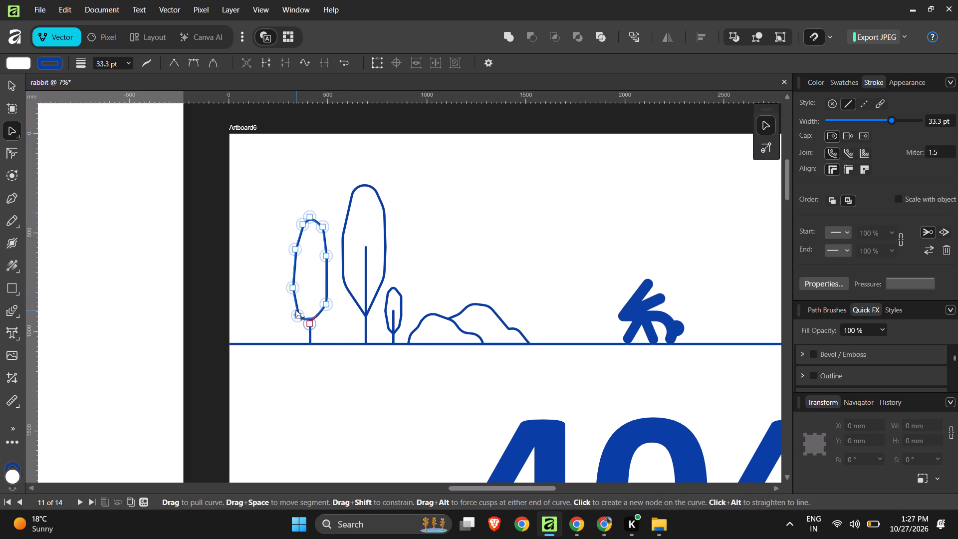
drag(268, 308, 299, 322)
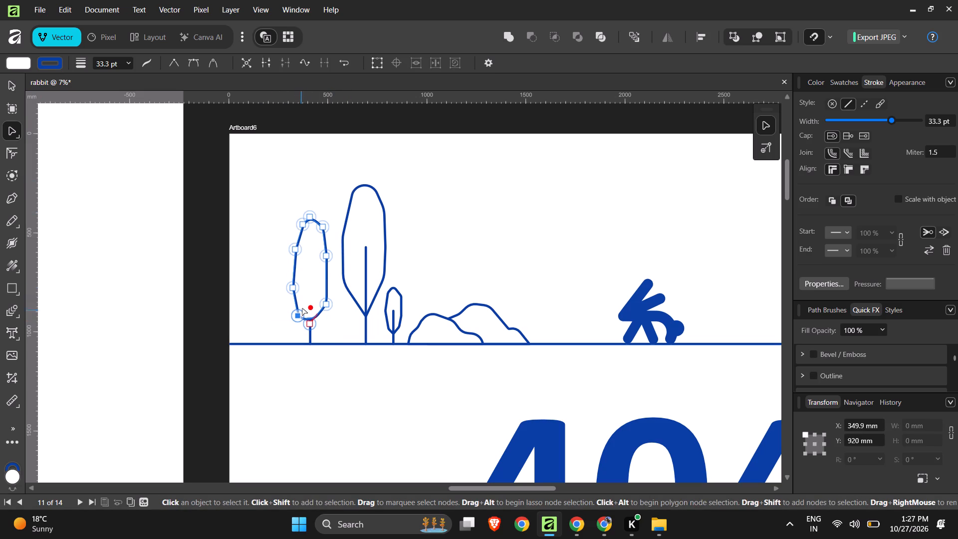
drag(308, 305, 363, 274)
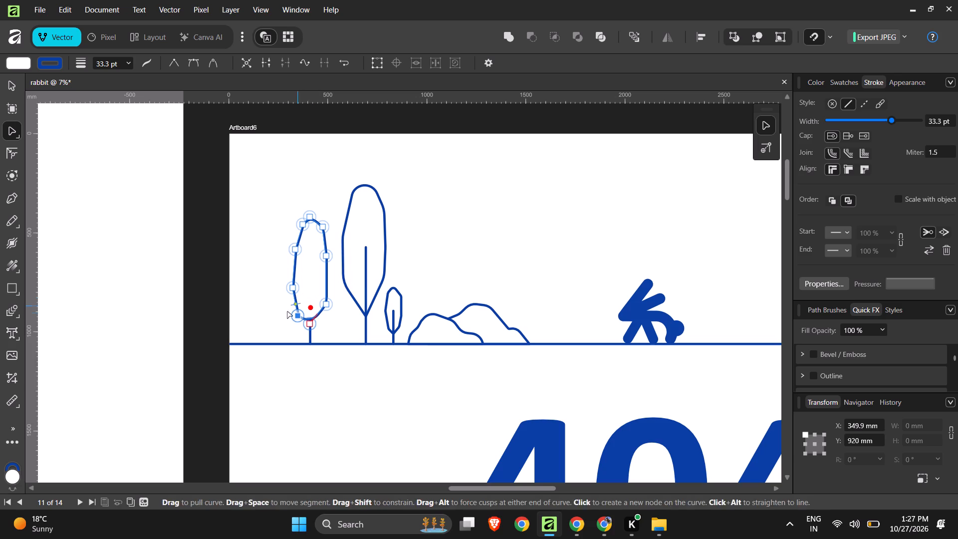
drag(298, 315, 296, 300)
click(211, 245)
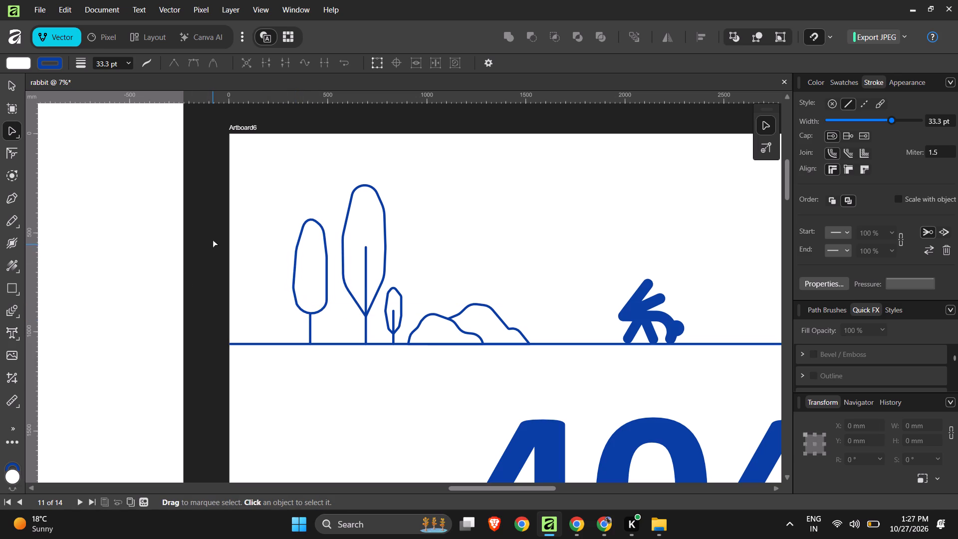
Bring the new tree's trunk line to the front and extend its top end slightly higher inside the crown.
click(8, 85)
click(309, 323)
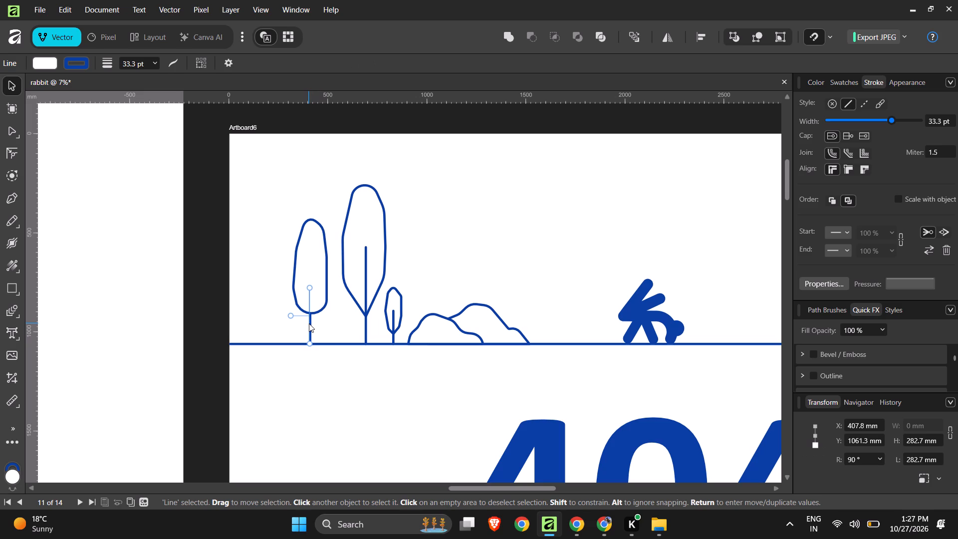
key(ctrl+shift+bracketright)
drag(312, 288, 312, 274)
click(451, 231)
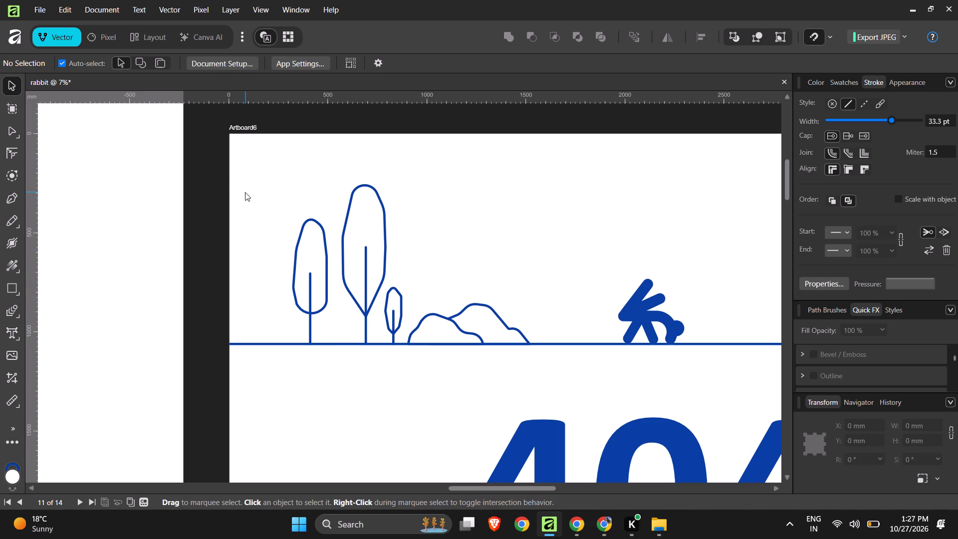
Scale the new tree's crown and trunk together to about 136 × 508 mm and place them beside the tall tree at X about 398 mm.
drag(252, 191, 332, 331)
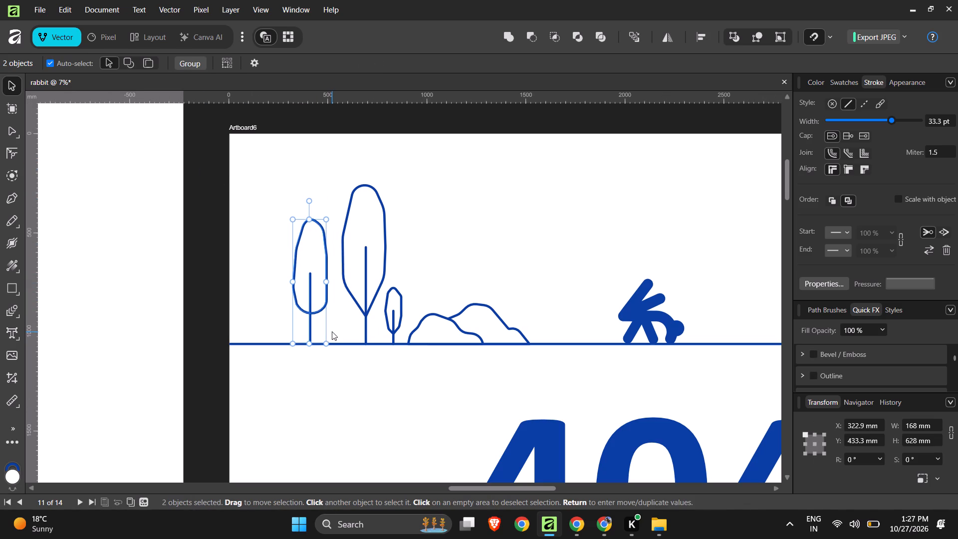
drag(319, 309, 326, 309)
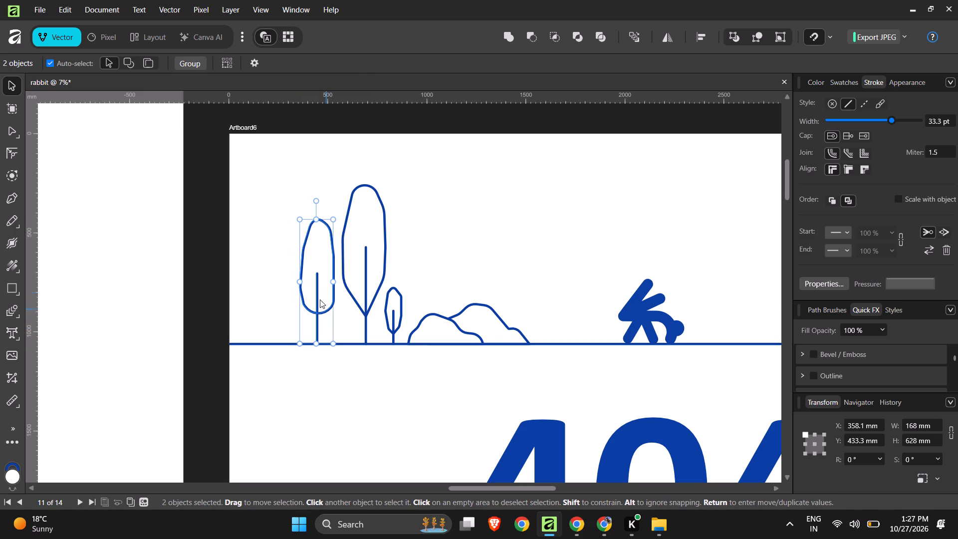
shift+drag(297, 221, 305, 245)
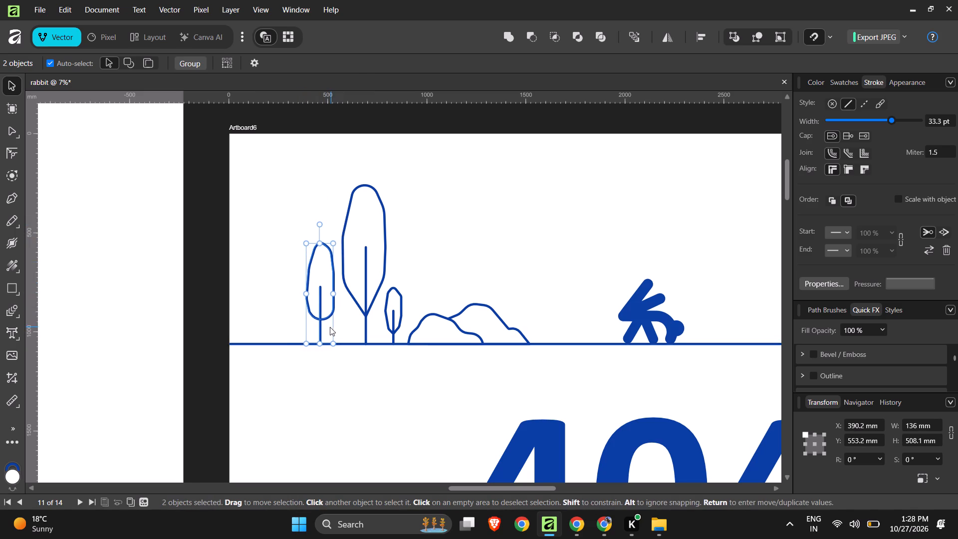
click(328, 317)
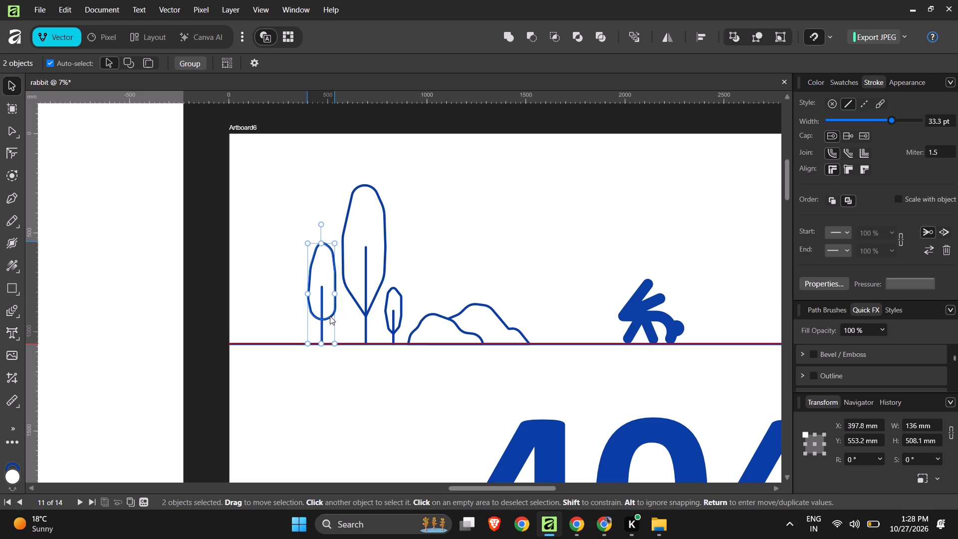
click(441, 249)
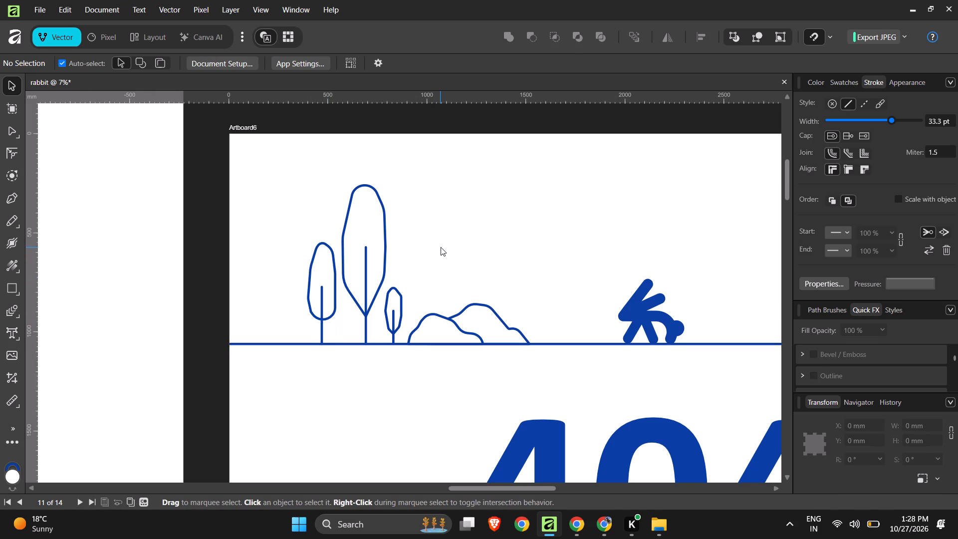
Examine the overall composition of the 404 artboard, including the trees, hills, rabbit and empty area along the ground line.
ctrl+scroll(355, 252, down, 7)
ctrl+scroll(504, 276, up, 2)
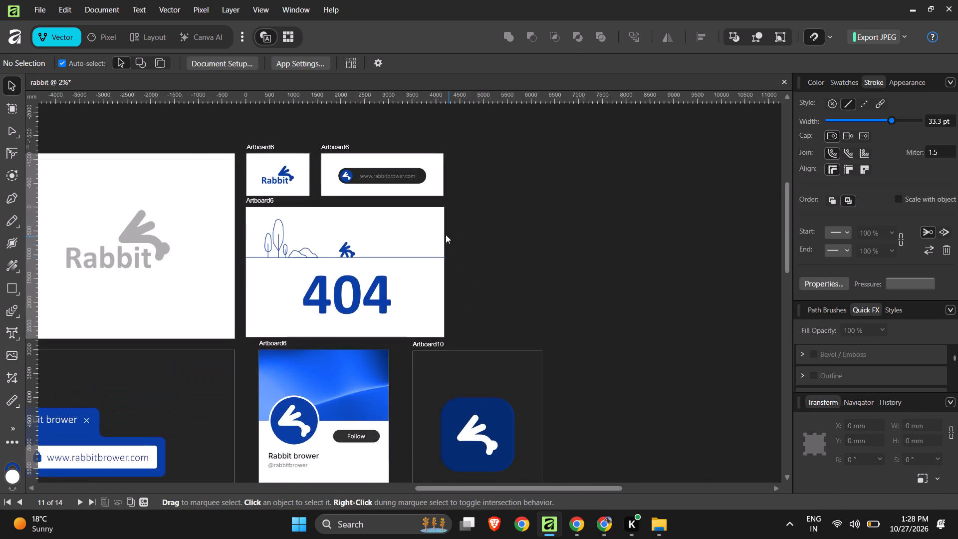
ctrl+scroll(425, 237, up, 3)
ctrl+scroll(81, 239, up, 2)
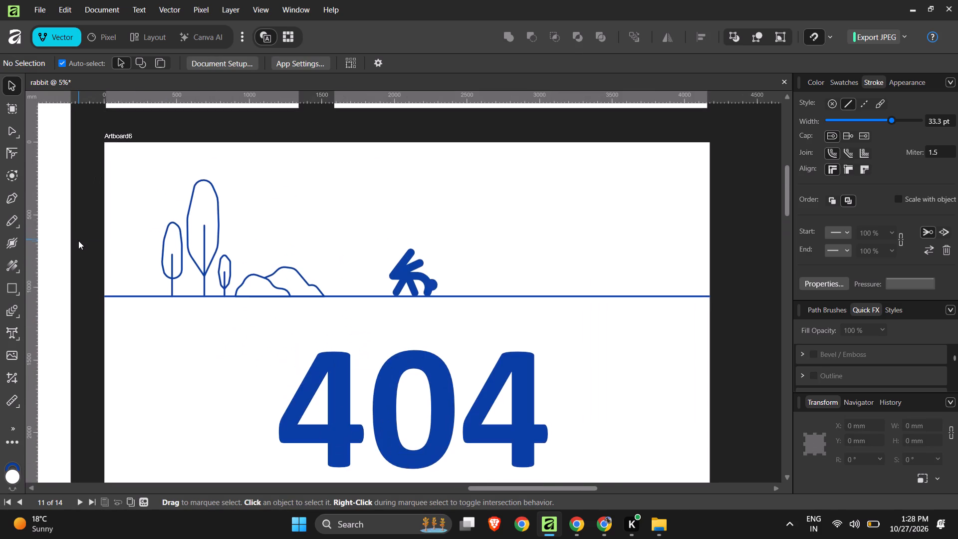
ctrl+scroll(78, 246, up, 1)
ctrl+scroll(110, 263, down, 2)
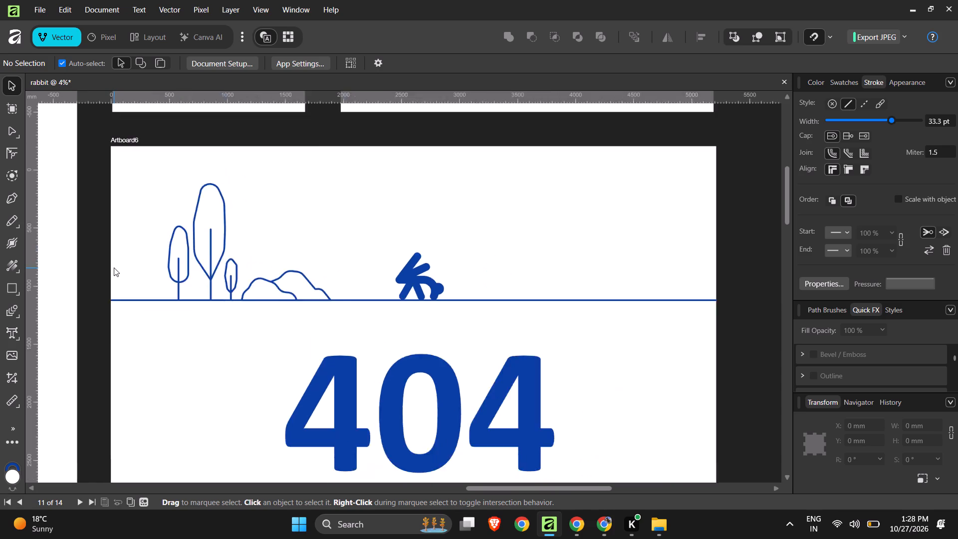
ctrl+scroll(418, 271, up, 1)
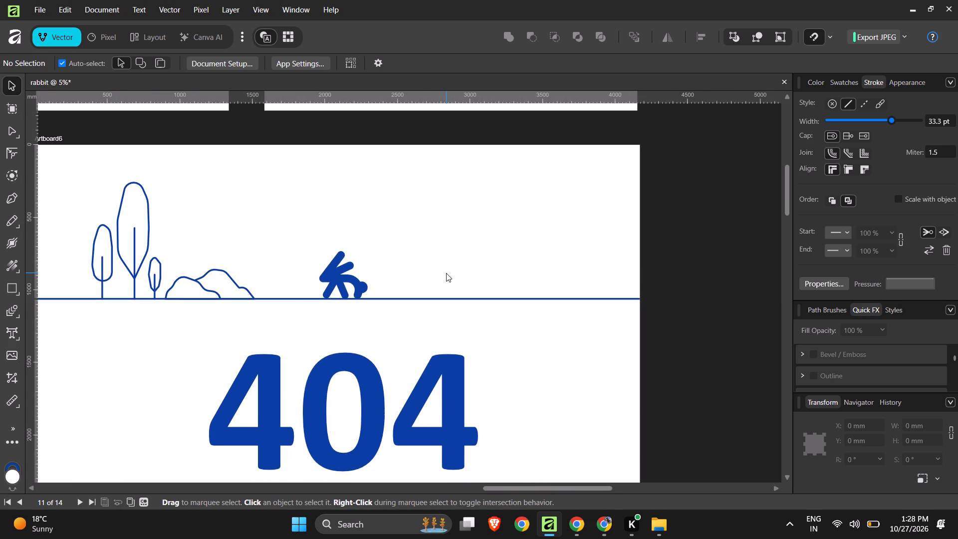
ctrl+scroll(446, 273, up, 1)
ctrl+scroll(446, 273, down, 2)
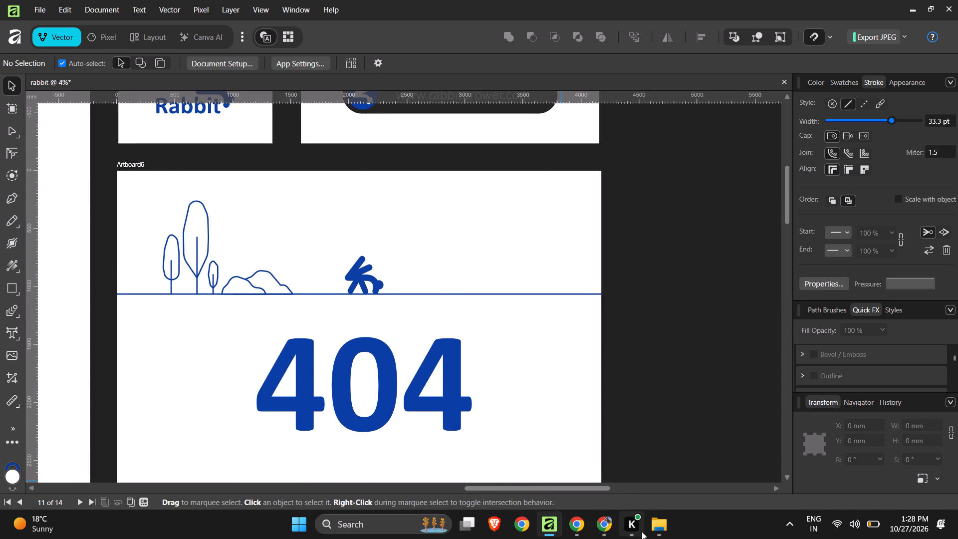
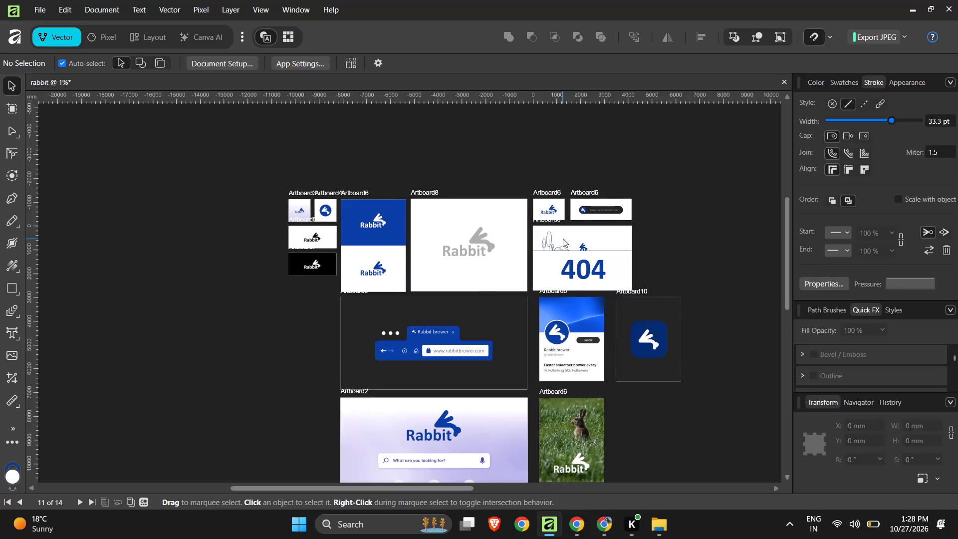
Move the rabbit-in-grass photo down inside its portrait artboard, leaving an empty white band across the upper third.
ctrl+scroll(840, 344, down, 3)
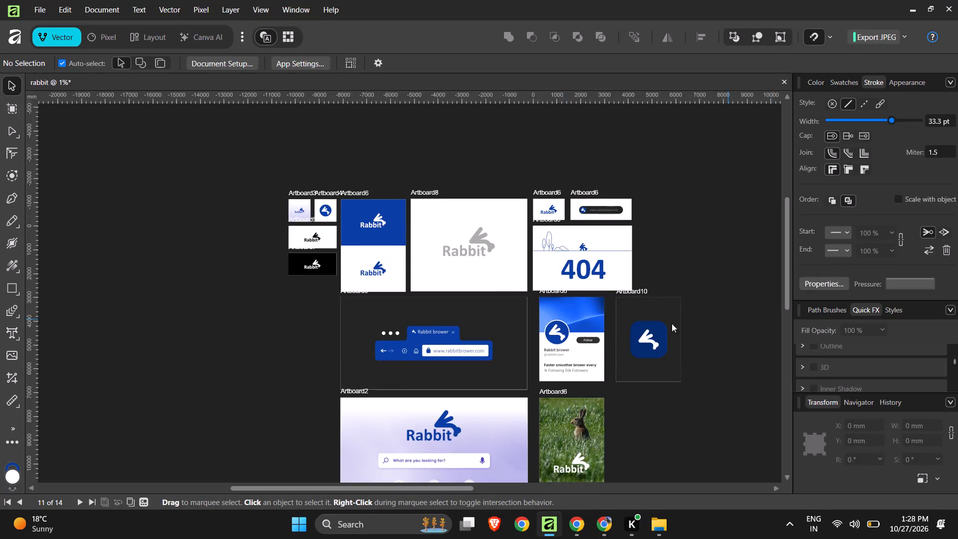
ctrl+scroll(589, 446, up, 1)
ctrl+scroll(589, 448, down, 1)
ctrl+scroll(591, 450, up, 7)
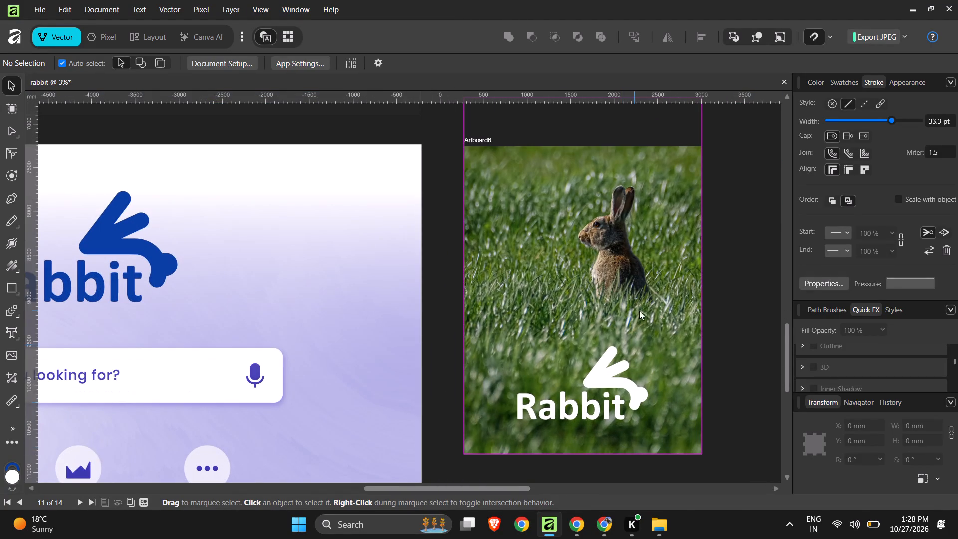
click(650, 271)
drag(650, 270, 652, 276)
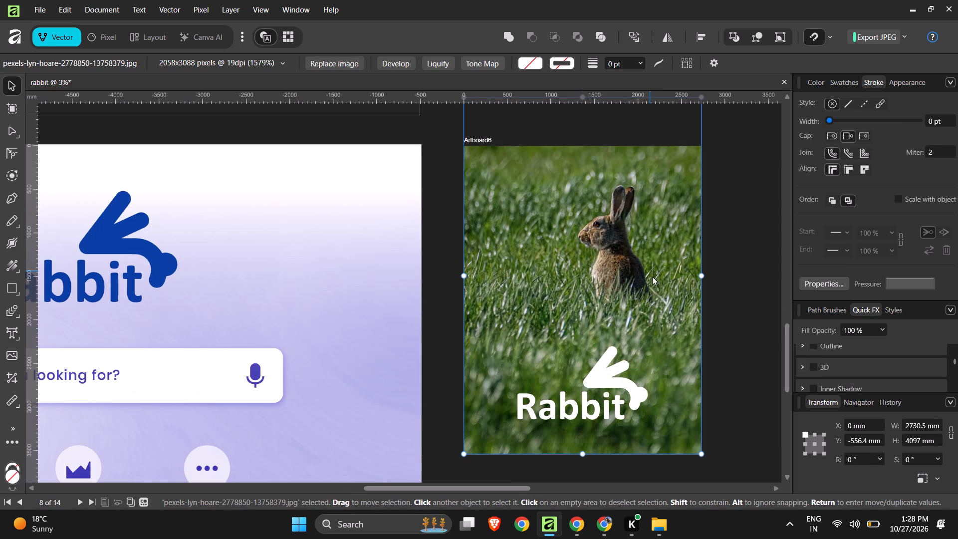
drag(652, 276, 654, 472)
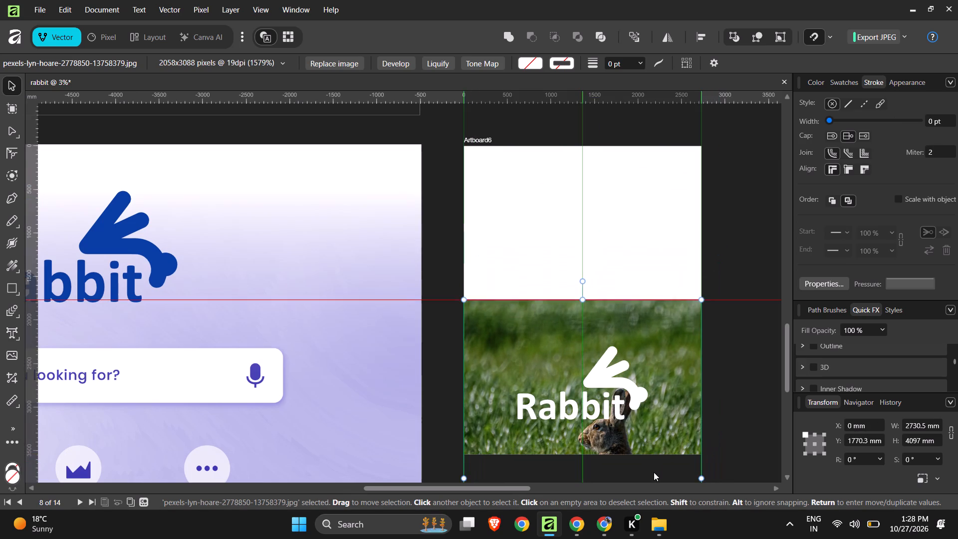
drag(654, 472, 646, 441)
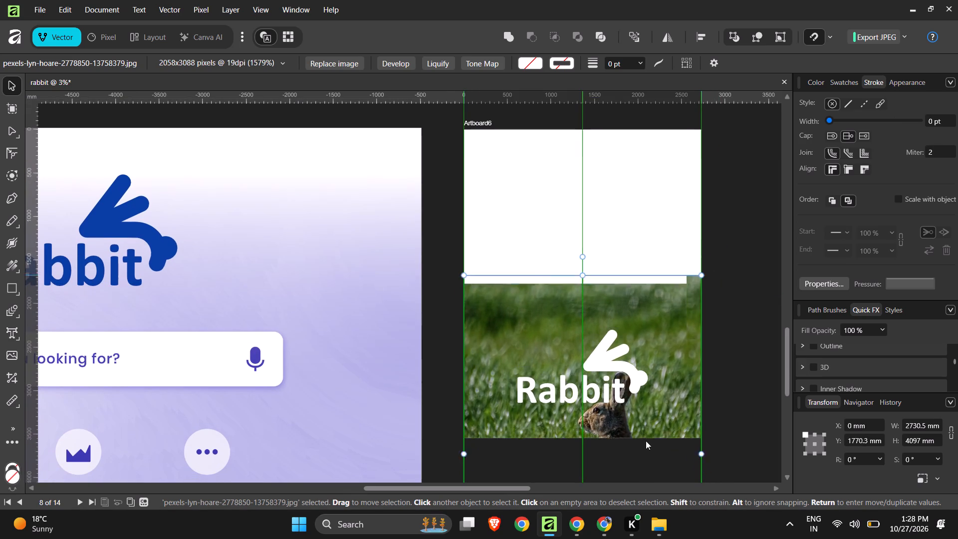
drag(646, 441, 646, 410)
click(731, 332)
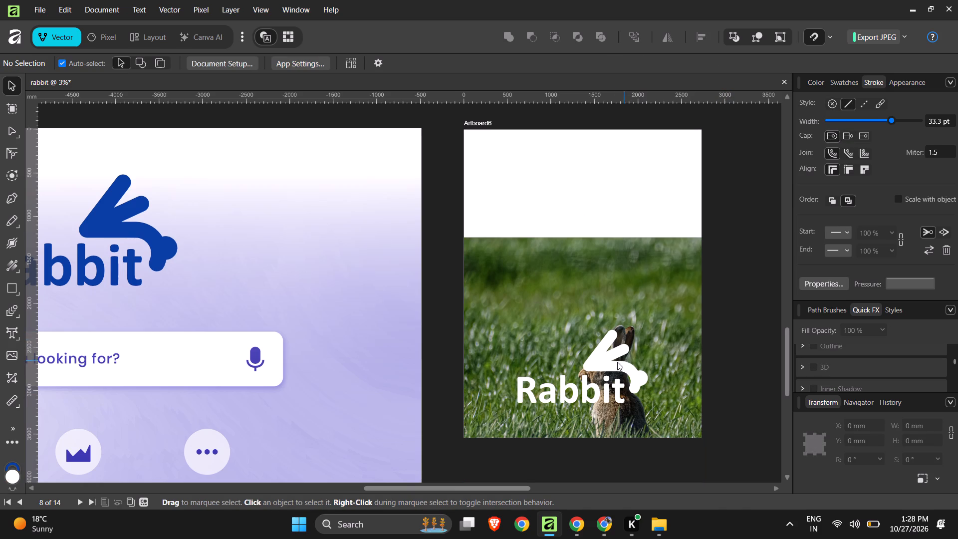
Move the white Rabbit logo up into the artboard's white band, horizontally centred at Y about 202 mm.
click(616, 362)
drag(614, 368, 610, 194)
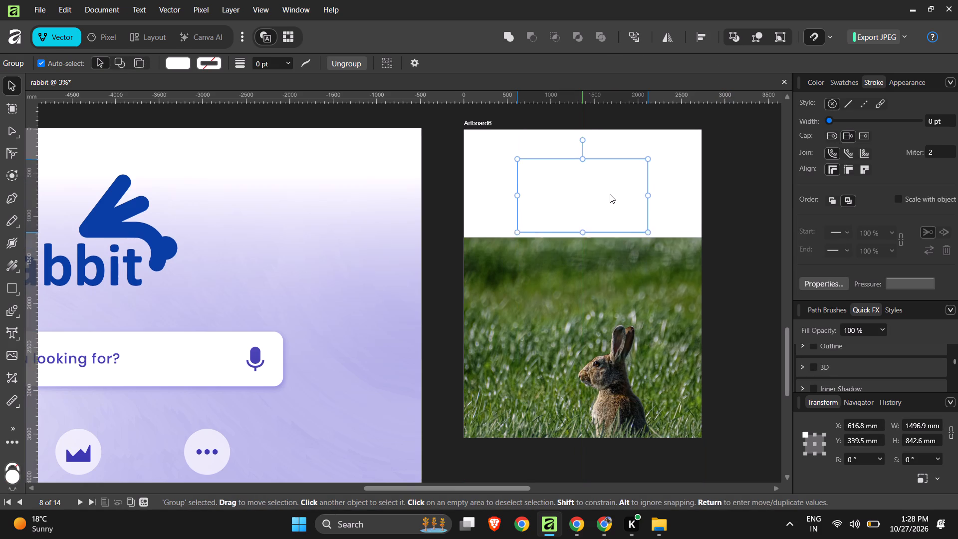
drag(610, 194, 610, 185)
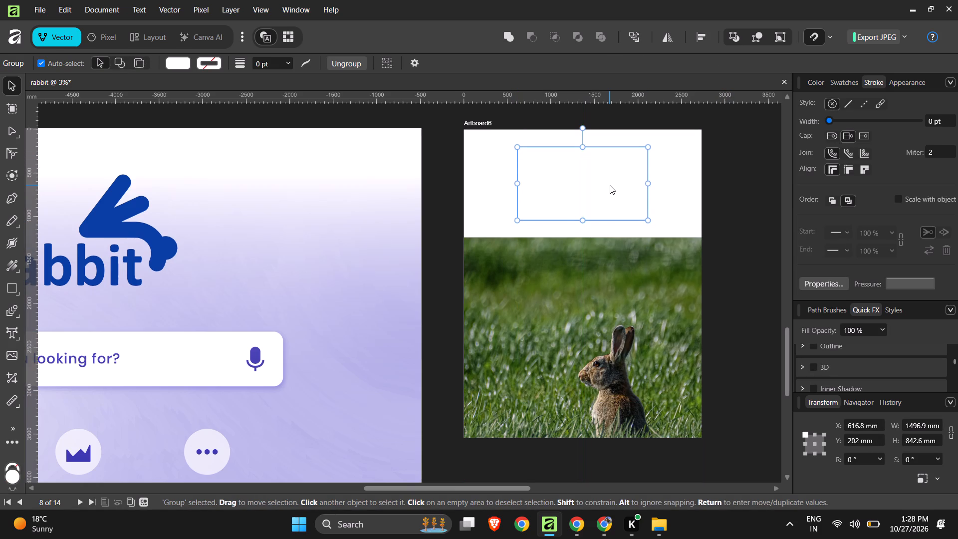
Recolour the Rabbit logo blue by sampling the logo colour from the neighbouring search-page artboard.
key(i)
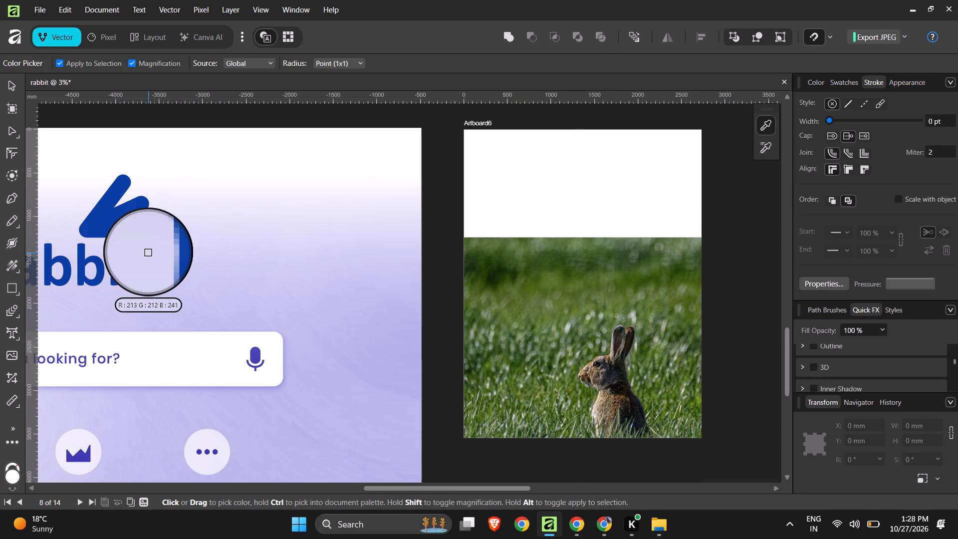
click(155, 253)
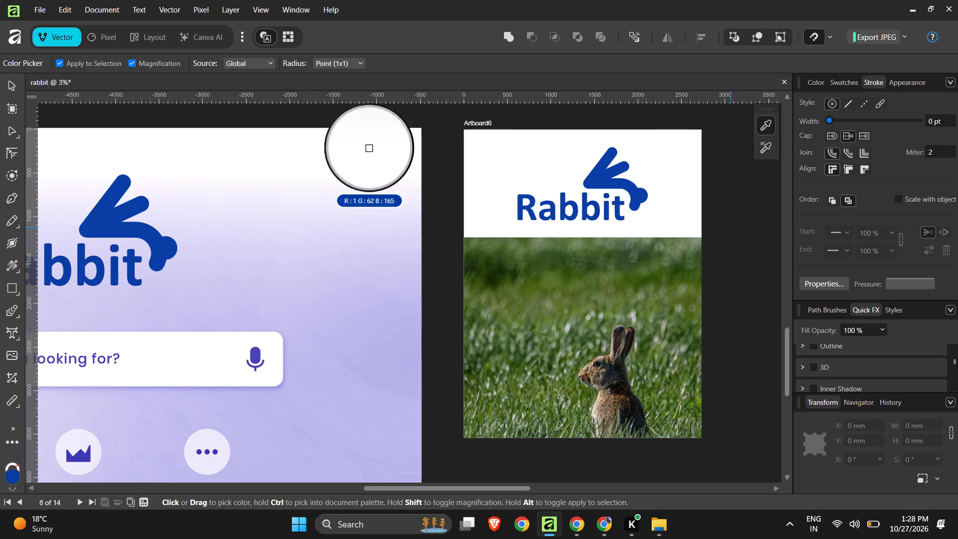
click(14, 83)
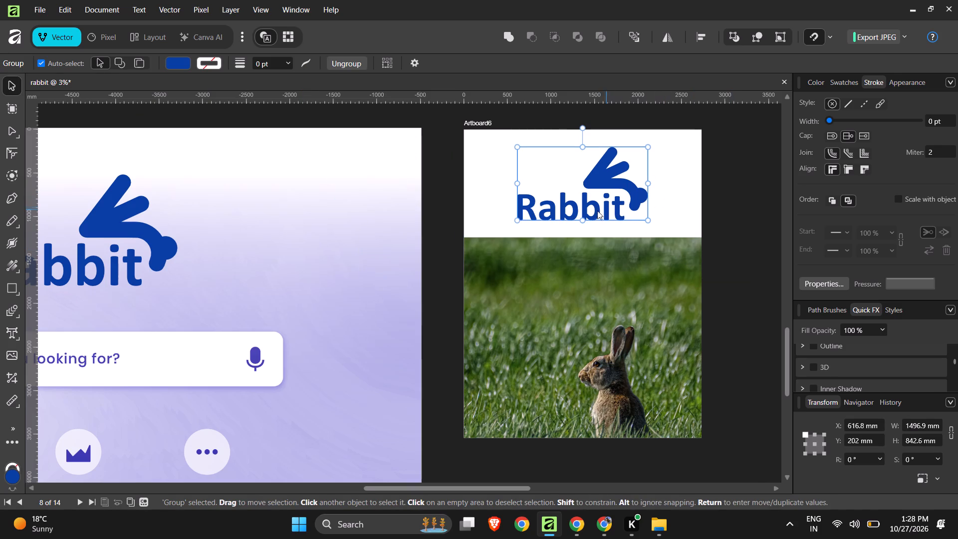
Scale the Rabbit logo down to about 1263 × 711 mm and keep it centred at Y about 259 mm.
drag(579, 221, 579, 210)
drag(592, 175, 591, 184)
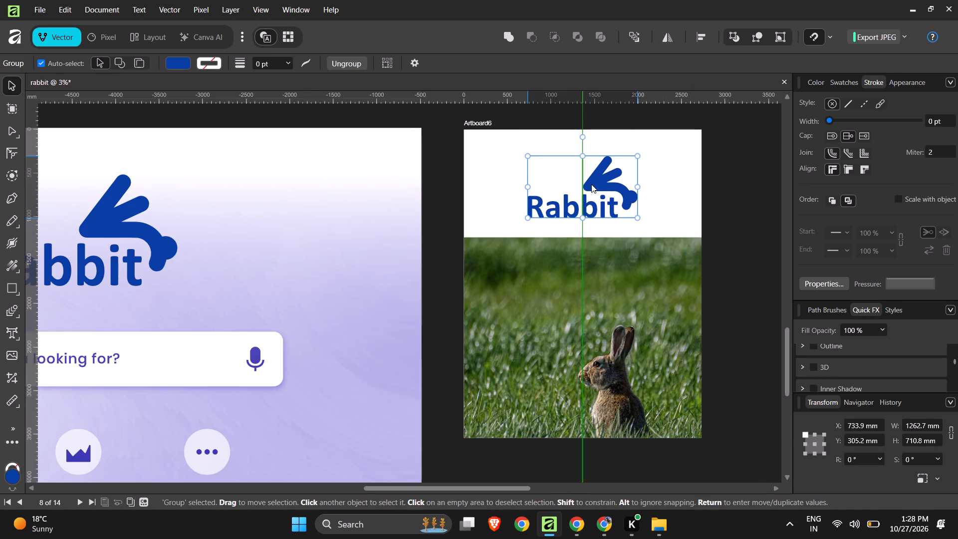
drag(591, 184, 591, 180)
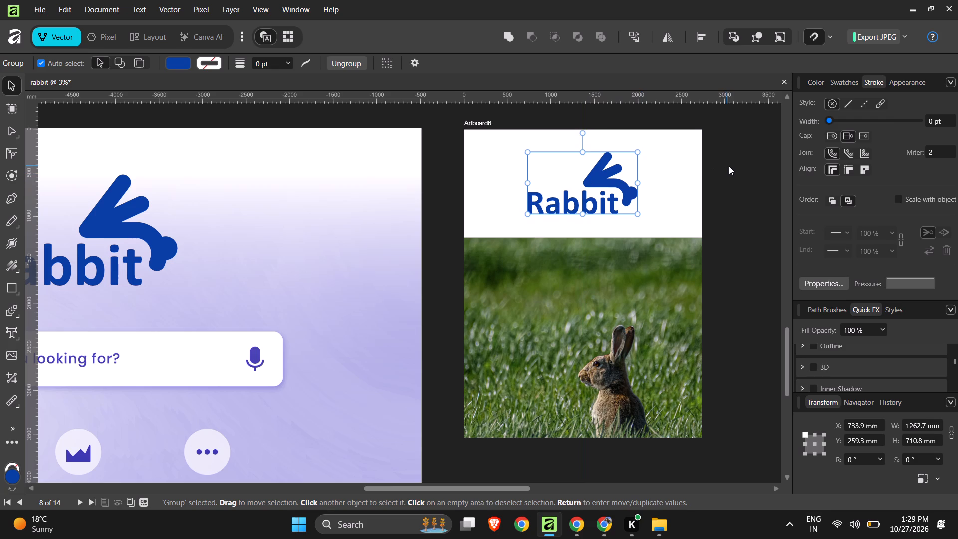
click(730, 166)
Move the rabbit photo back up behind the logo so its top edge meets the artboard's top at Y 0 mm.
click(645, 383)
drag(643, 389, 642, 358)
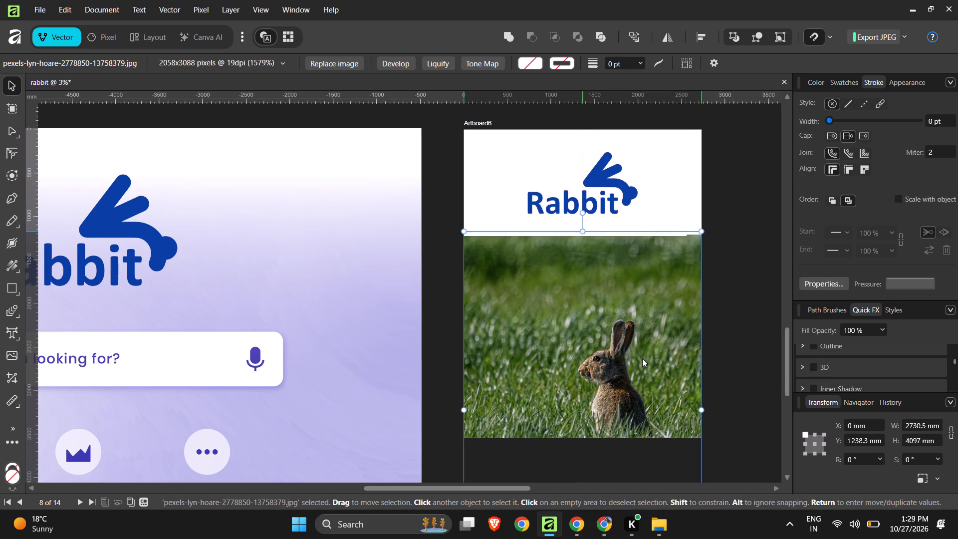
drag(642, 358, 642, 288)
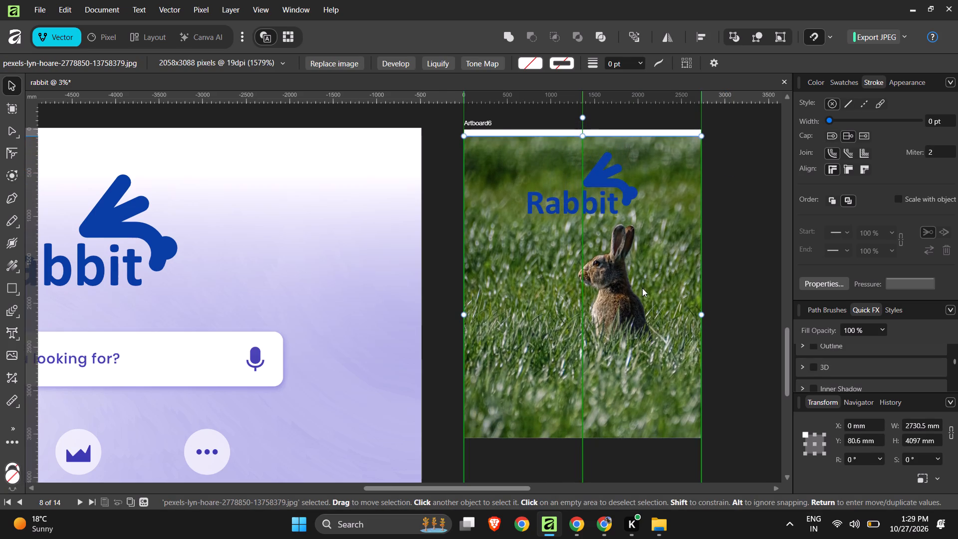
drag(642, 288, 642, 284)
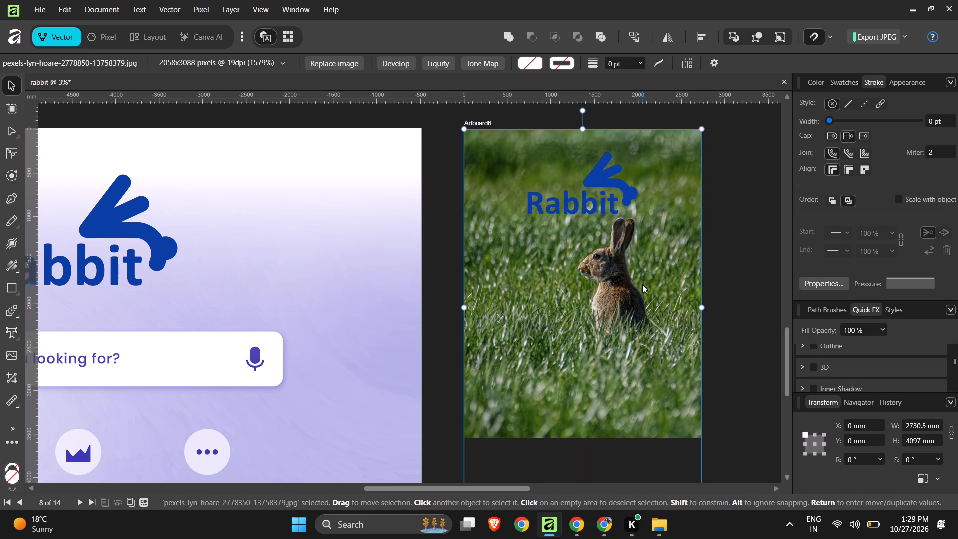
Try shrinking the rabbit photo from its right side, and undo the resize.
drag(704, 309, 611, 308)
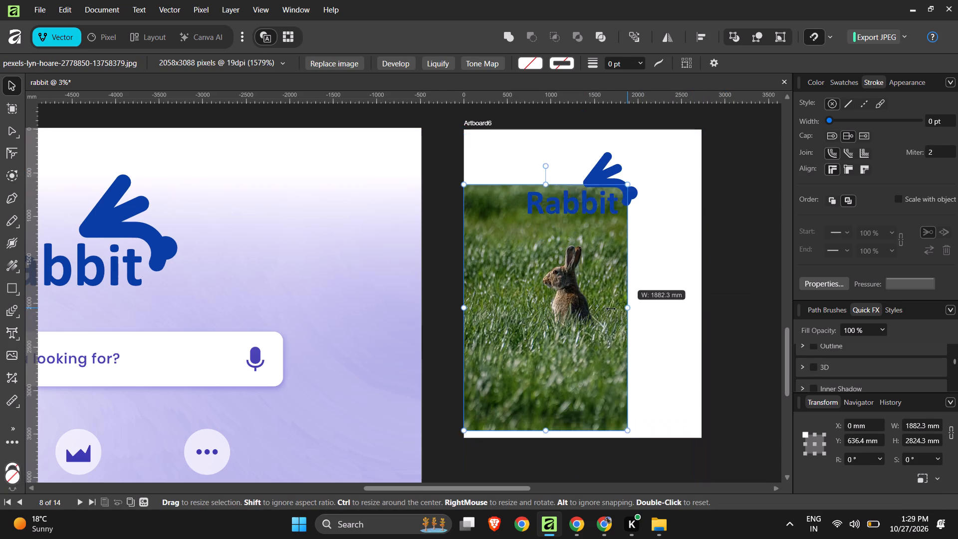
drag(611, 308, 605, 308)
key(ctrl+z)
Enlarge the rabbit photo to about 3470 × 5200 mm, keeping its top at Y 0 mm and overflowing the artboard's sides and bottom.
ctrl+scroll(625, 262, down, 2)
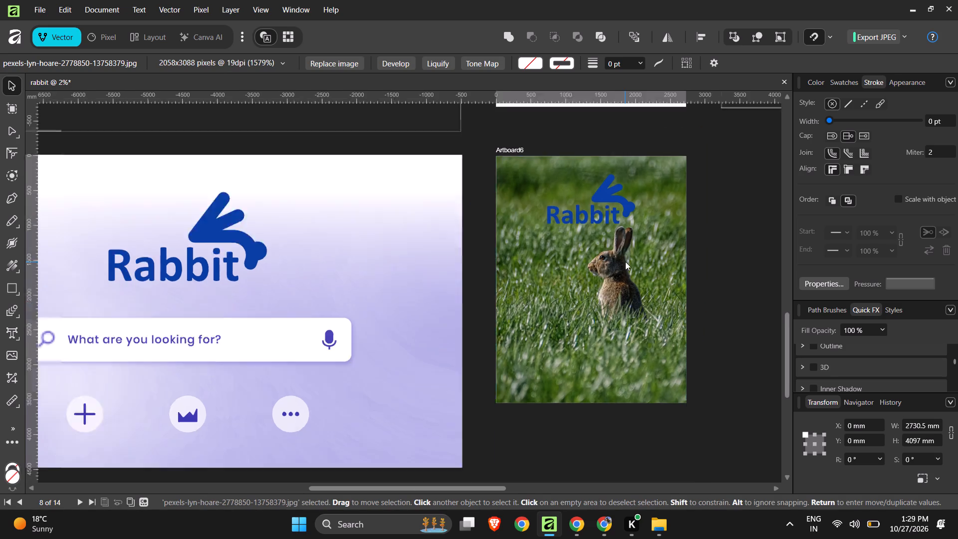
drag(599, 404, 592, 461)
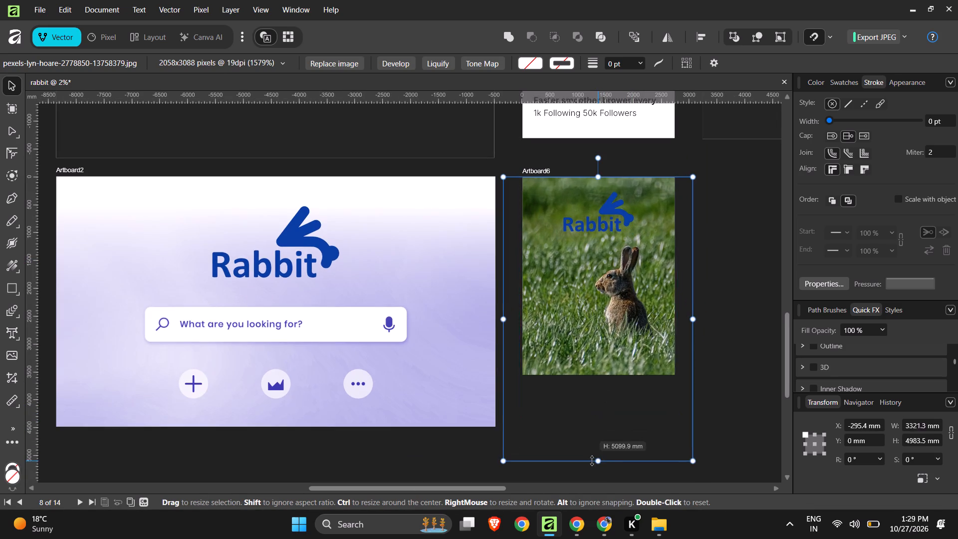
drag(592, 461, 592, 456)
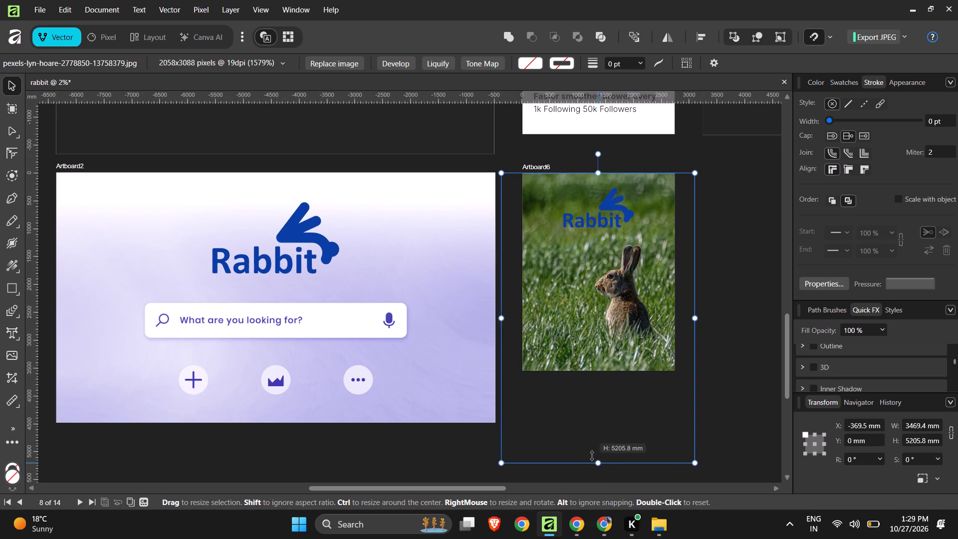
drag(592, 456, 591, 466)
click(736, 322)
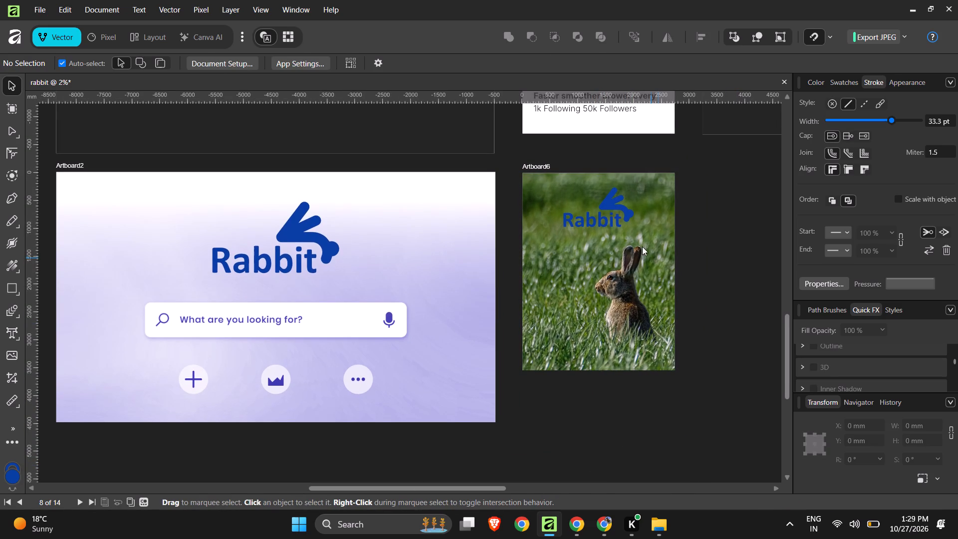
Nudge the Rabbit logo slightly down towards the rabbit's ears and recolour it white, sampled from the artboard above.
click(609, 205)
drag(608, 195, 608, 200)
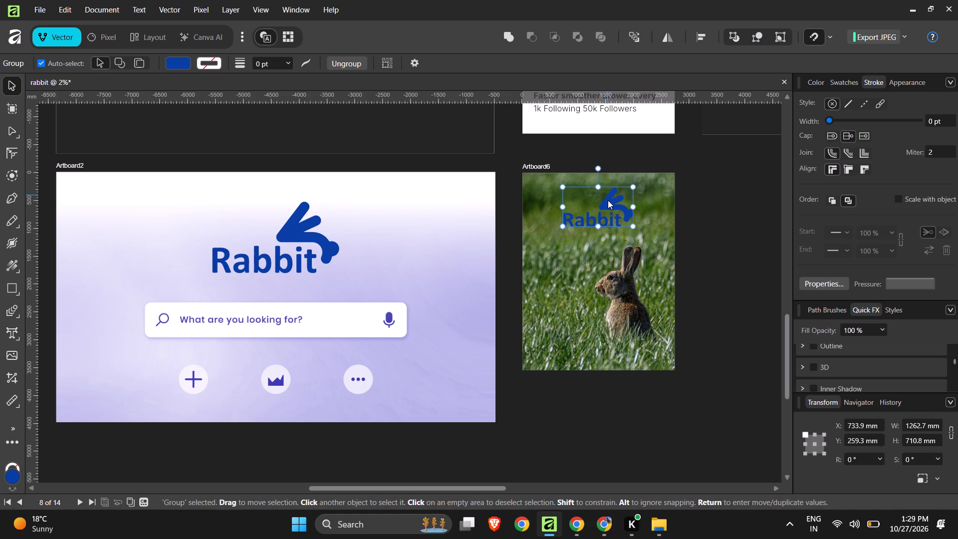
drag(608, 200, 608, 204)
key(i)
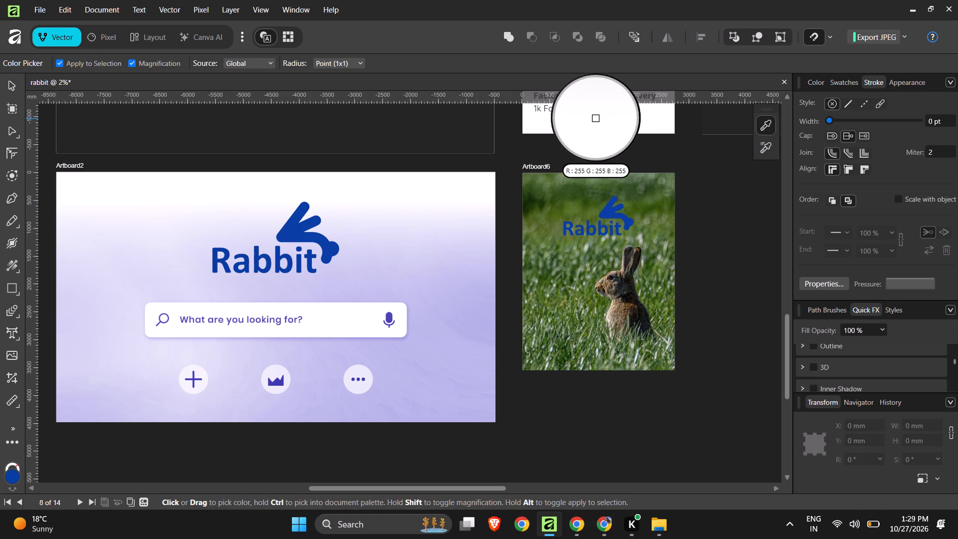
click(596, 119)
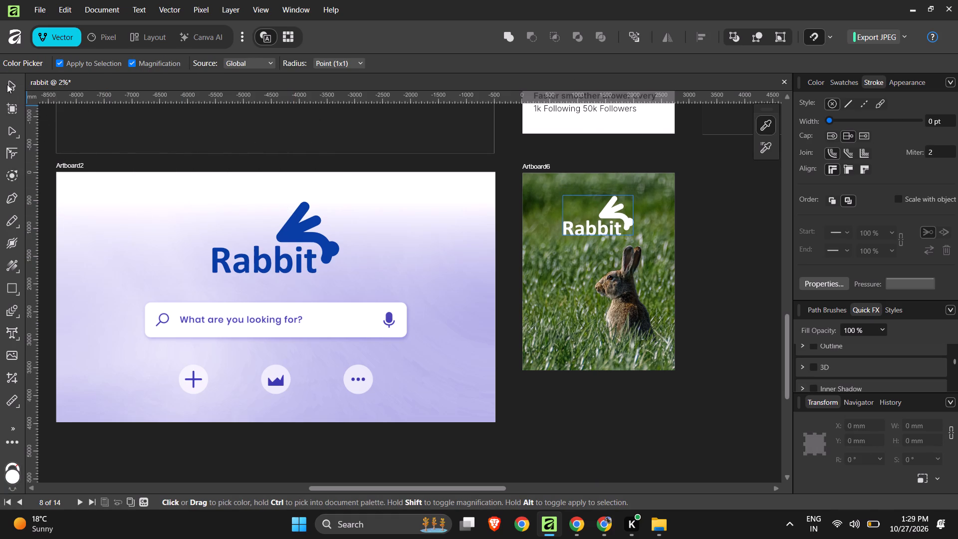
click(6, 80)
click(117, 160)
Return to the 404 artboard and save the rabbit document.
ctrl+scroll(214, 198, down, 6)
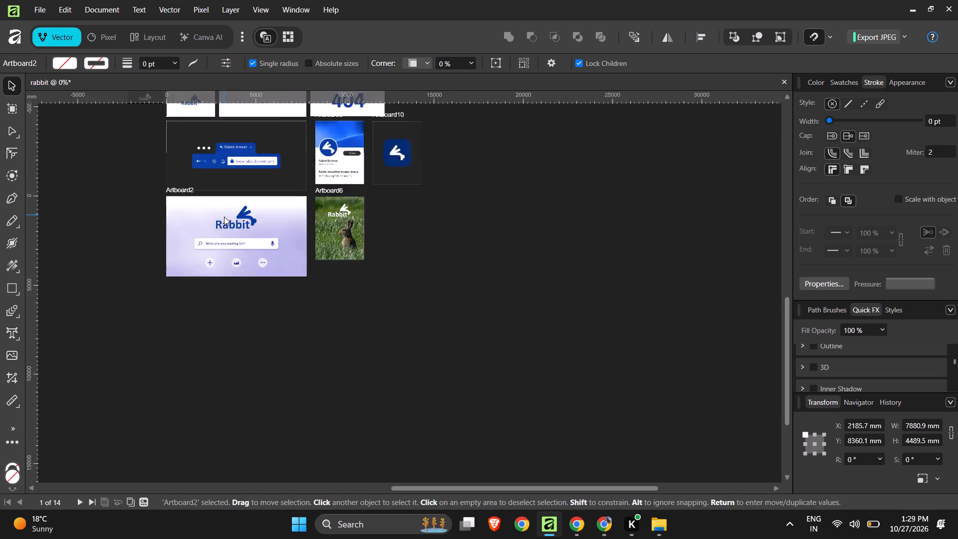
ctrl+scroll(356, 246, up, 1)
ctrl+scroll(361, 303, down, 2)
ctrl+scroll(323, 164, up, 2)
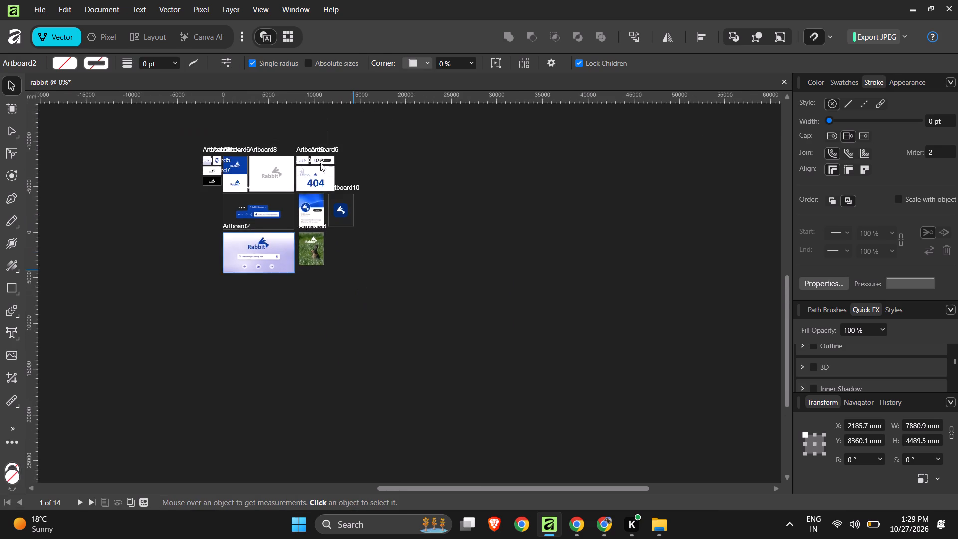
ctrl+scroll(320, 163, up, 8)
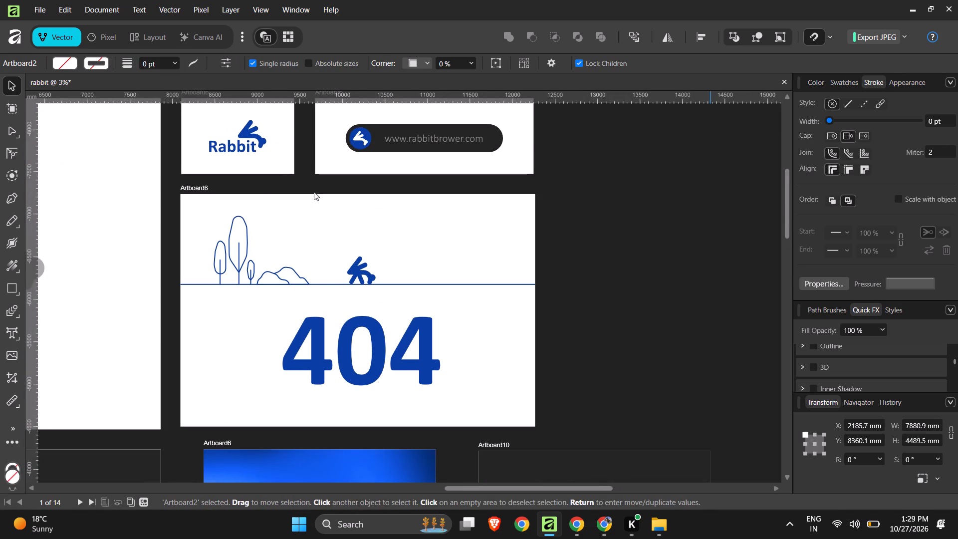
key(ctrl+s)
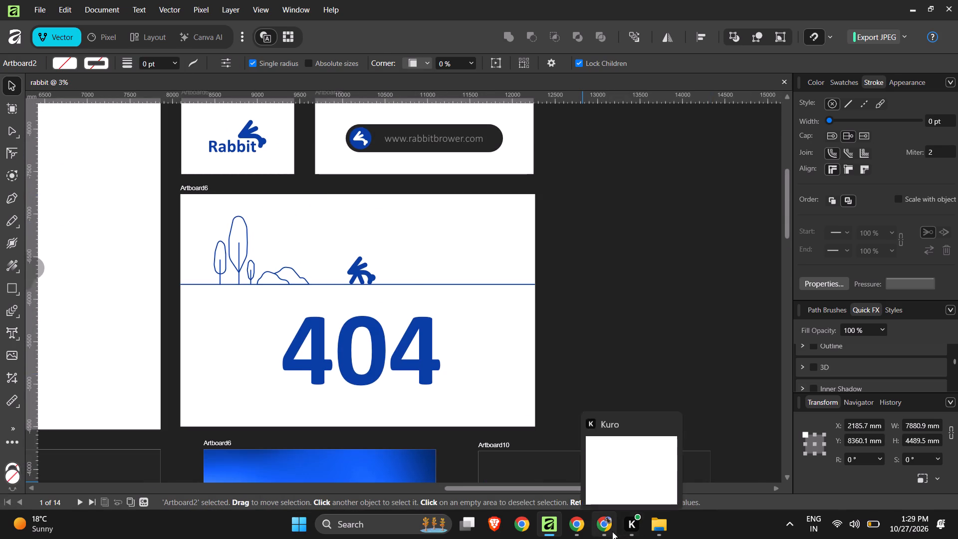
Switch to Chrome and browse the Pexels rabbit photos for alternative images.
click(610, 531)
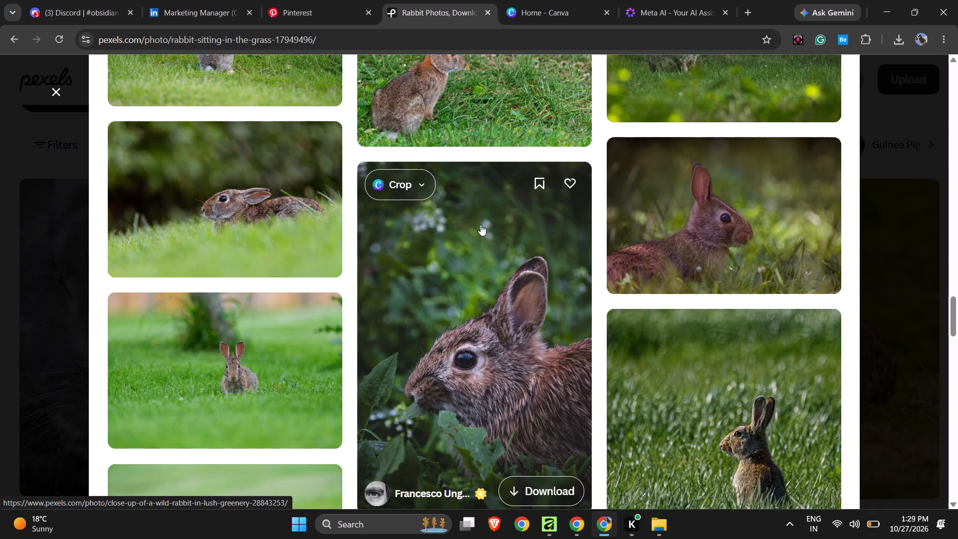
scroll(382, 133, down, 1)
scroll(382, 133, up, 12)
scroll(432, 209, down, 1)
scroll(432, 209, up, 2)
scroll(432, 209, down, 8)
scroll(432, 209, up, 2)
scroll(434, 212, down, 1)
scroll(434, 212, up, 3)
scroll(438, 217, down, 1)
scroll(438, 217, up, 15)
scroll(438, 218, down, 2)
scroll(438, 218, up, 1)
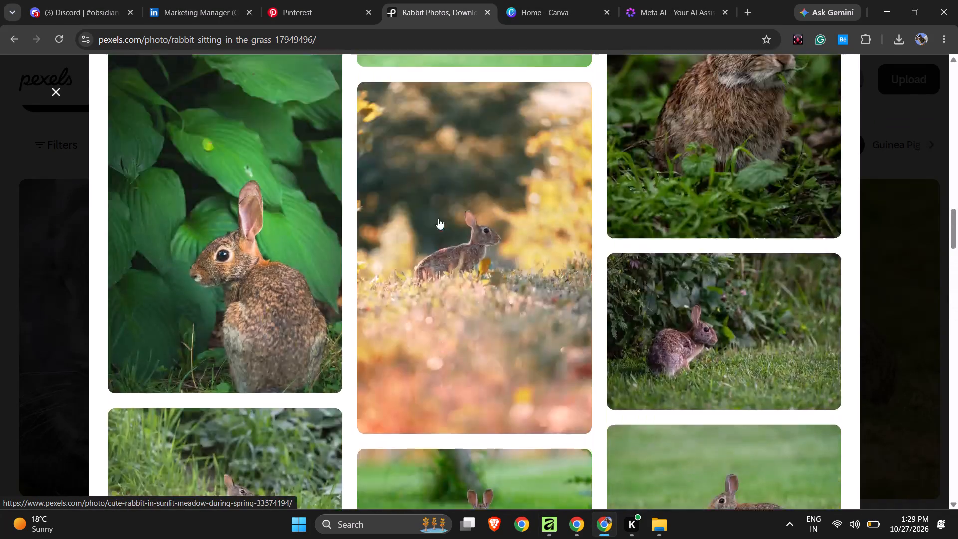
scroll(438, 218, up, 2)
scroll(439, 219, down, 1)
scroll(439, 219, up, 4)
Switch back to Affinity and examine the 404 illustration, especially the empty ground line beyond the rabbit.
key(alt+Tab)
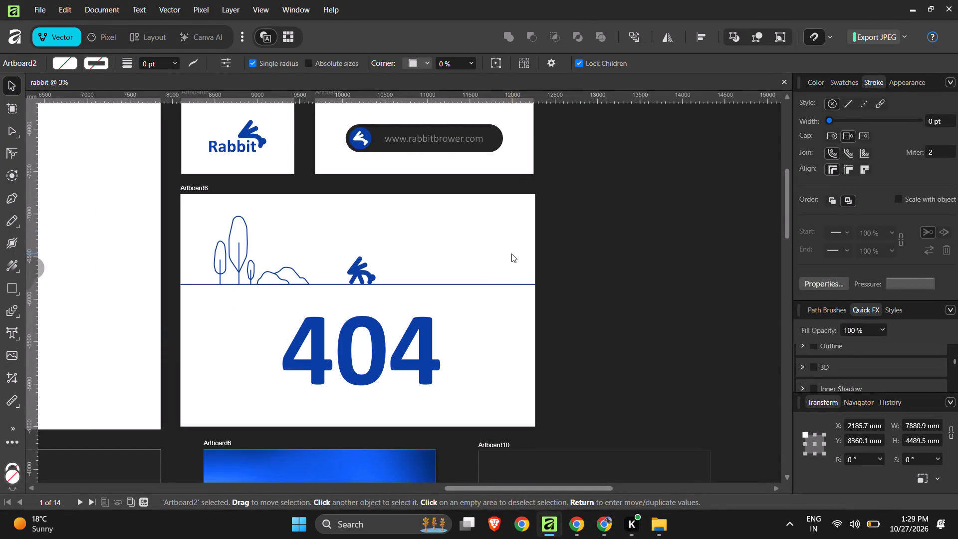
ctrl+scroll(339, 255, down, 2)
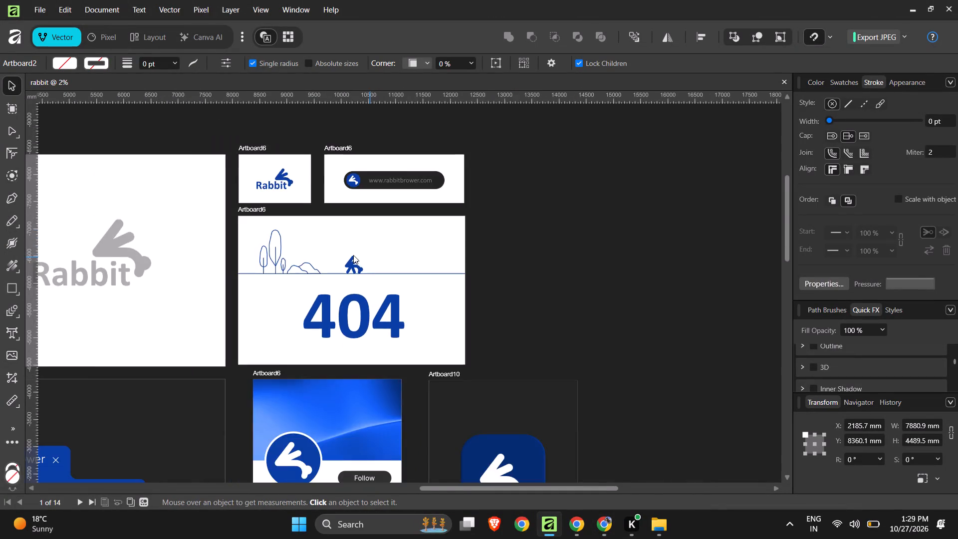
ctrl+scroll(353, 255, up, 1)
ctrl+scroll(353, 255, down, 1)
ctrl+scroll(354, 255, up, 5)
ctrl+scroll(517, 270, up, 1)
ctrl+scroll(518, 271, down, 1)
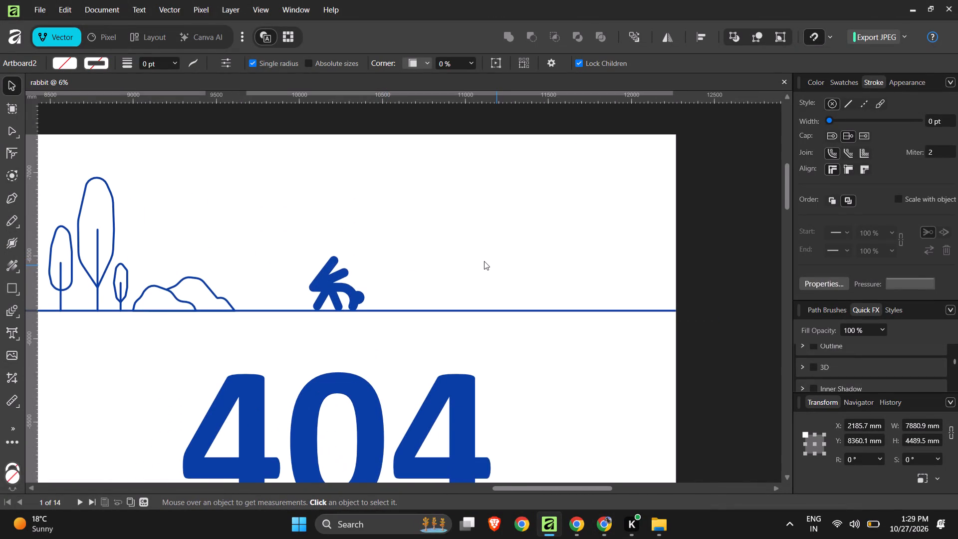
ctrl+scroll(419, 233, up, 1)
ctrl+scroll(468, 247, down, 3)
ctrl+scroll(366, 224, up, 2)
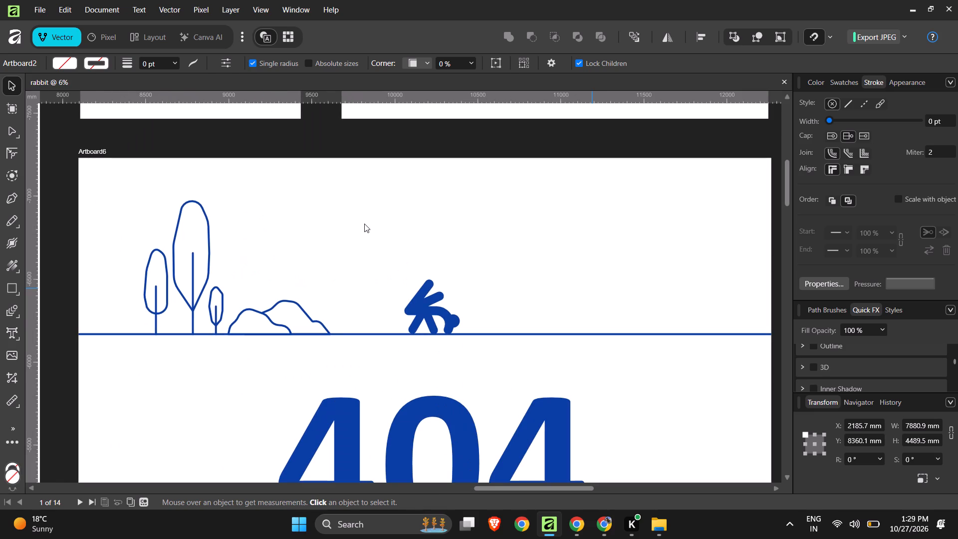
ctrl+scroll(364, 224, down, 2)
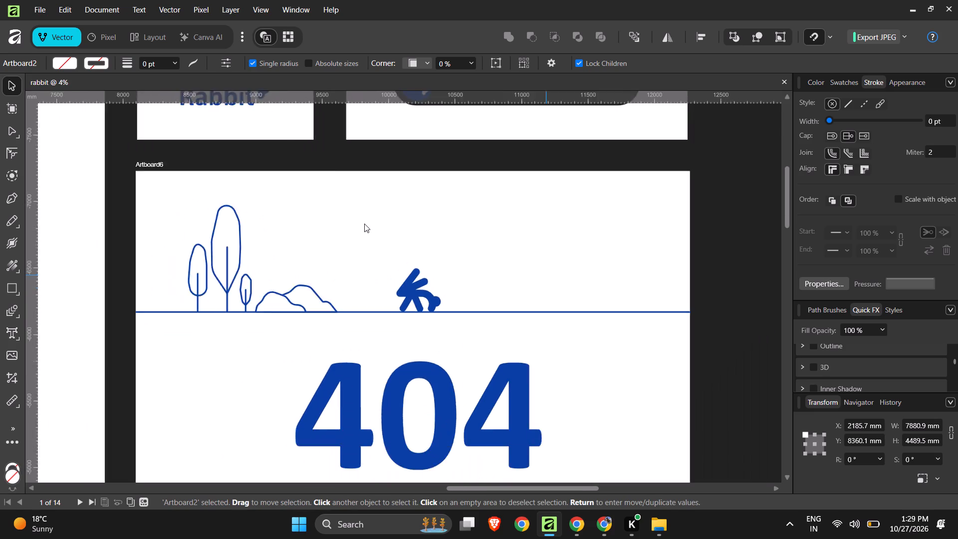
Examine the 404 illustration again, including its trees, hills, rabbit and the empty stretch of ground line.
ctrl+scroll(364, 224, down, 1)
ctrl+scroll(473, 229, up, 2)
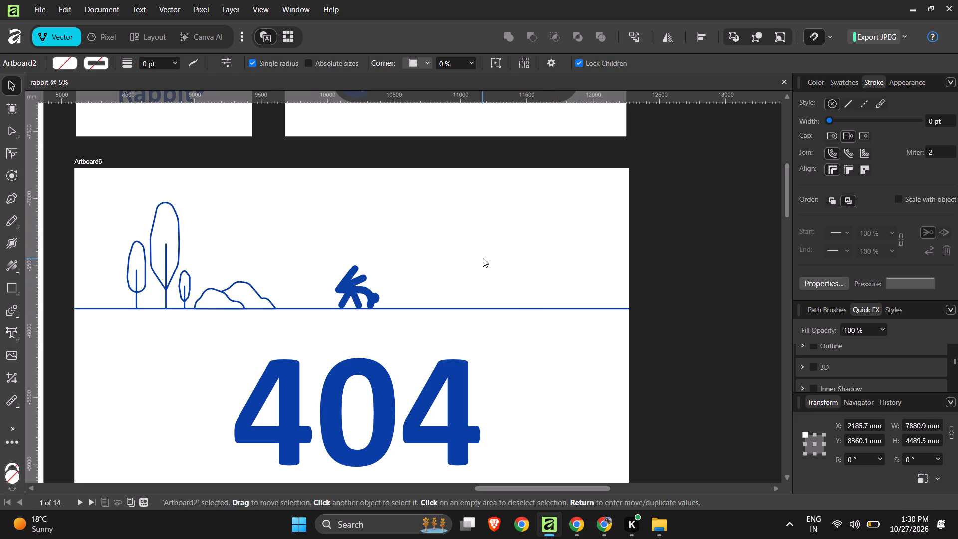
ctrl+scroll(483, 258, down, 2)
ctrl+scroll(166, 270, up, 2)
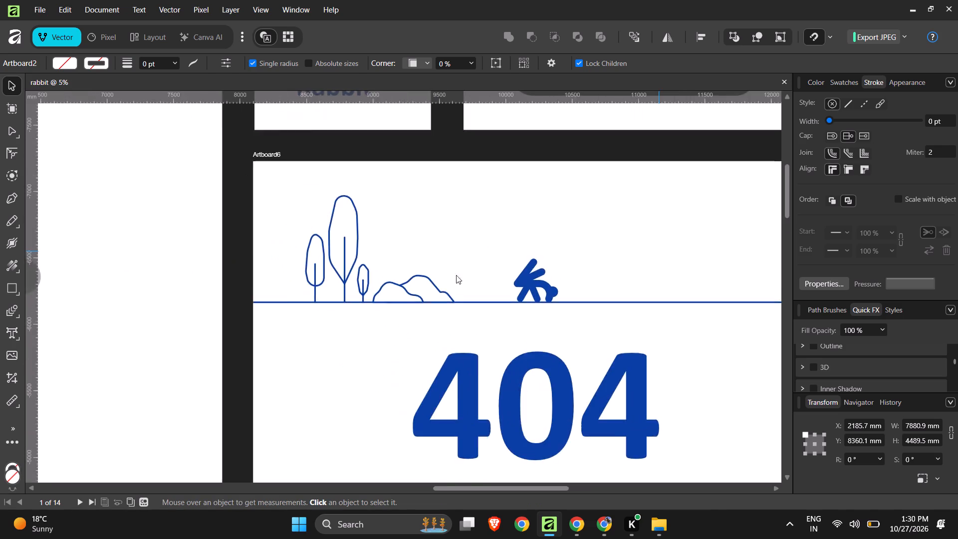
ctrl+scroll(508, 276, up, 1)
ctrl+scroll(514, 277, down, 4)
ctrl+scroll(503, 285, up, 1)
ctrl+scroll(503, 285, down, 8)
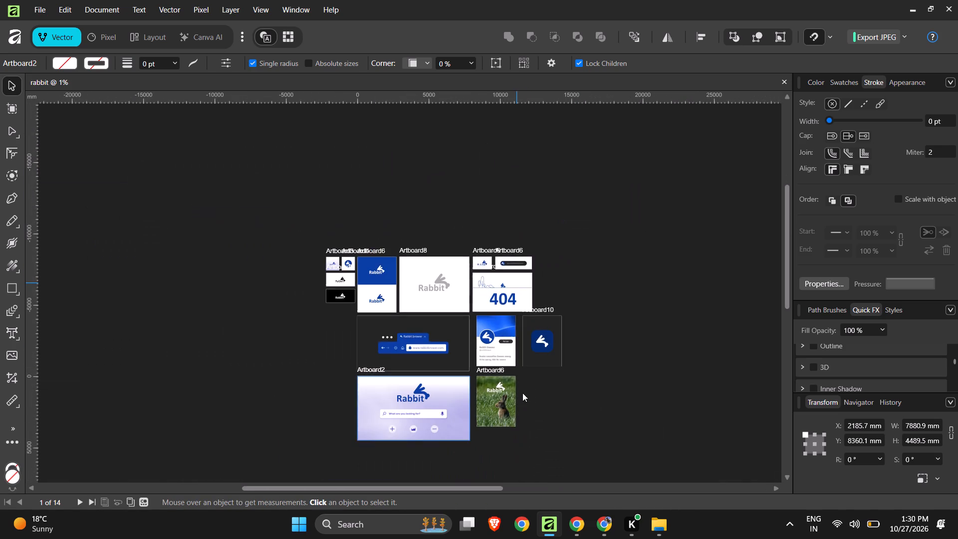
Review the surrounding brand artboards: browser tab mockup, rabbit photo poster, logo variations, profile card and app icon.
ctrl+scroll(513, 383, up, 4)
ctrl+scroll(184, 312, up, 3)
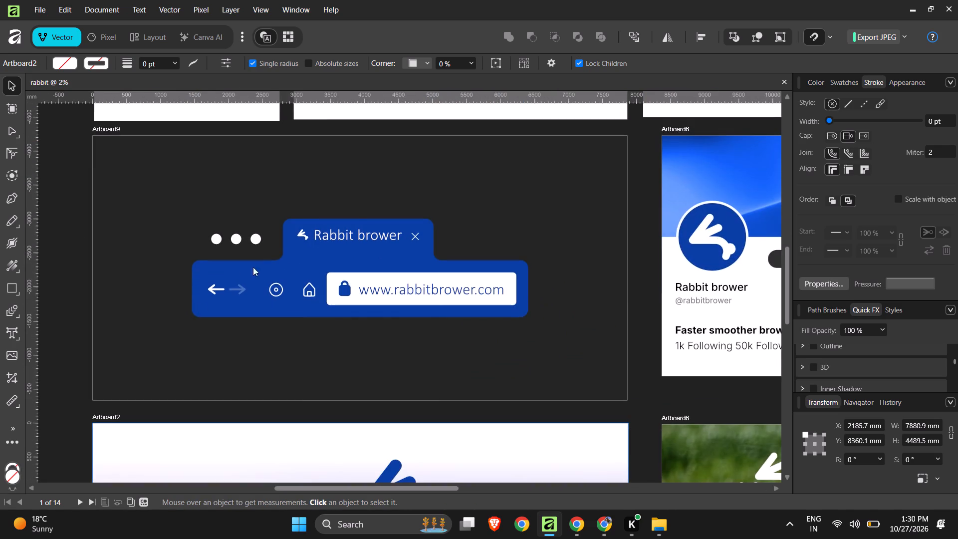
ctrl+scroll(298, 200, down, 1)
ctrl+scroll(298, 200, up, 2)
ctrl+scroll(299, 200, down, 5)
ctrl+scroll(460, 308, up, 5)
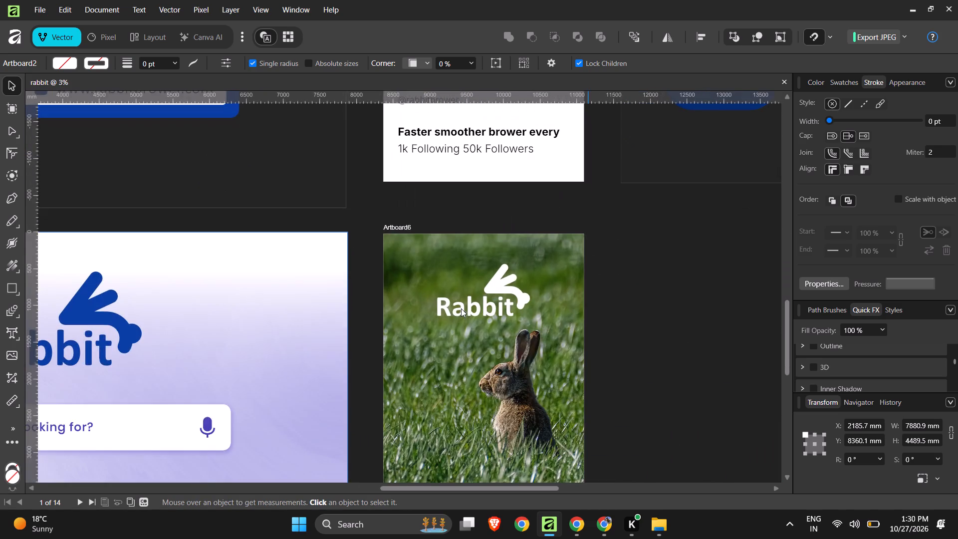
ctrl+scroll(477, 315, down, 8)
ctrl+scroll(396, 232, up, 4)
ctrl+scroll(311, 211, up, 1)
ctrl+scroll(311, 211, down, 2)
ctrl+scroll(311, 211, up, 2)
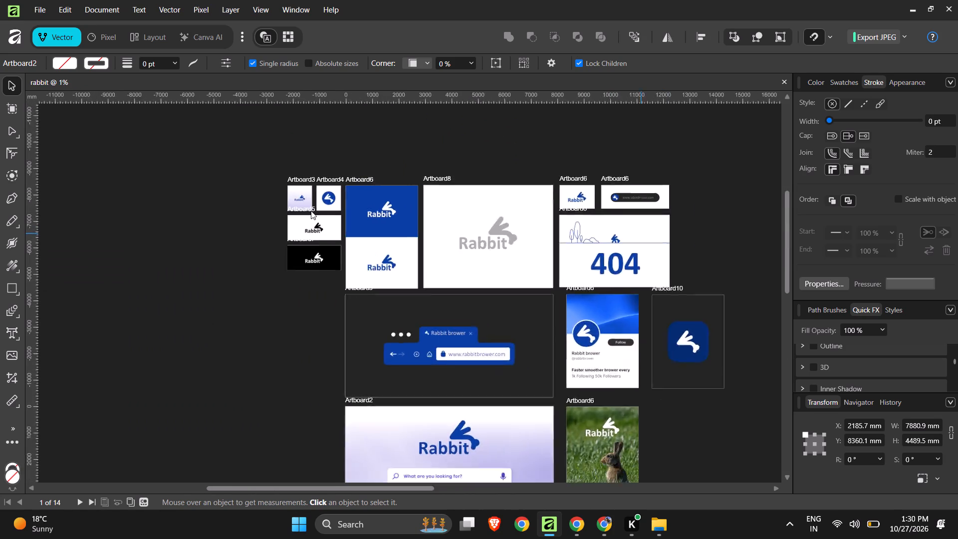
ctrl+scroll(311, 211, up, 2)
ctrl+scroll(311, 213, down, 1)
ctrl+scroll(311, 213, up, 8)
ctrl+scroll(311, 218, down, 3)
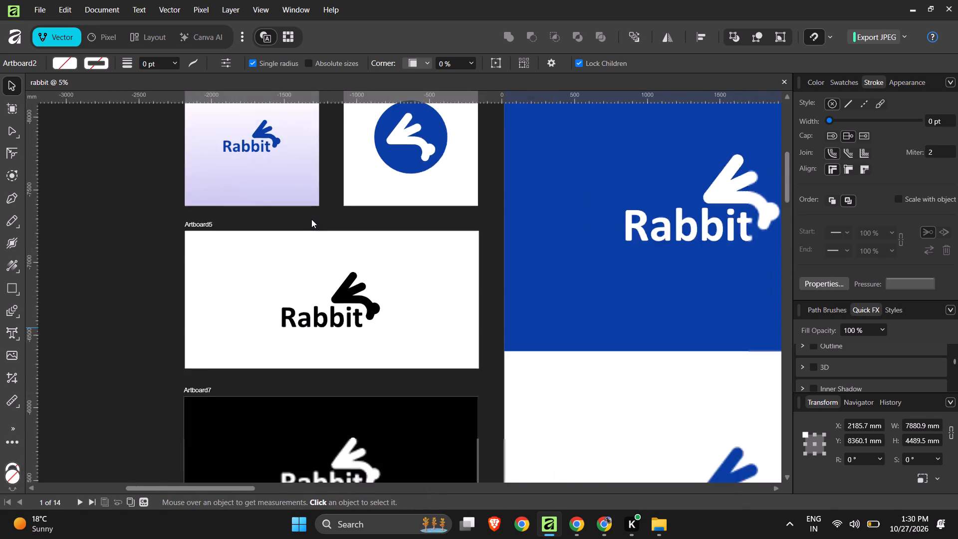
ctrl+scroll(314, 224, down, 2)
ctrl+scroll(315, 225, up, 1)
ctrl+scroll(530, 235, down, 5)
ctrl+scroll(733, 283, up, 3)
ctrl+scroll(48, 243, down, 3)
ctrl+scroll(358, 243, up, 2)
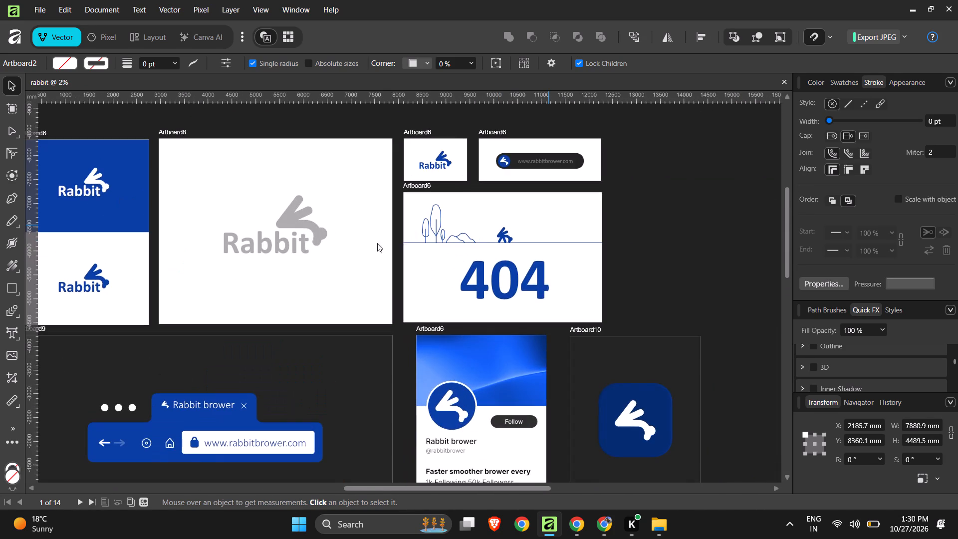
ctrl+scroll(485, 246, up, 2)
ctrl+scroll(455, 215, down, 5)
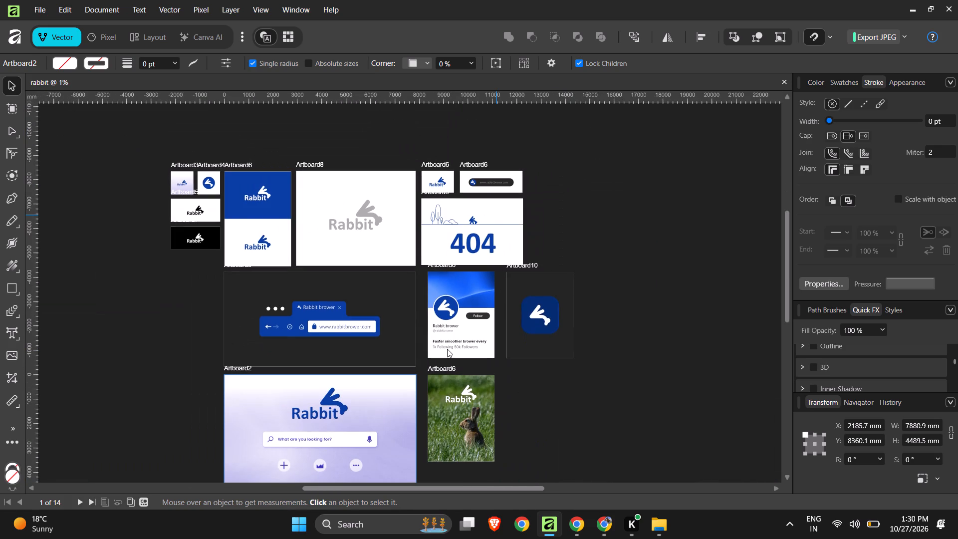
ctrl+scroll(484, 174, up, 4)
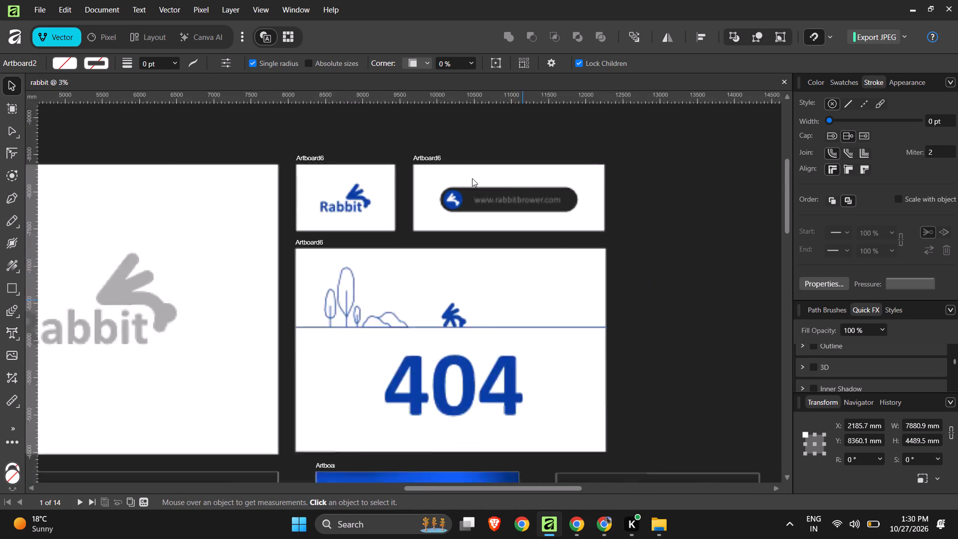
ctrl+scroll(472, 178, up, 7)
click(452, 225)
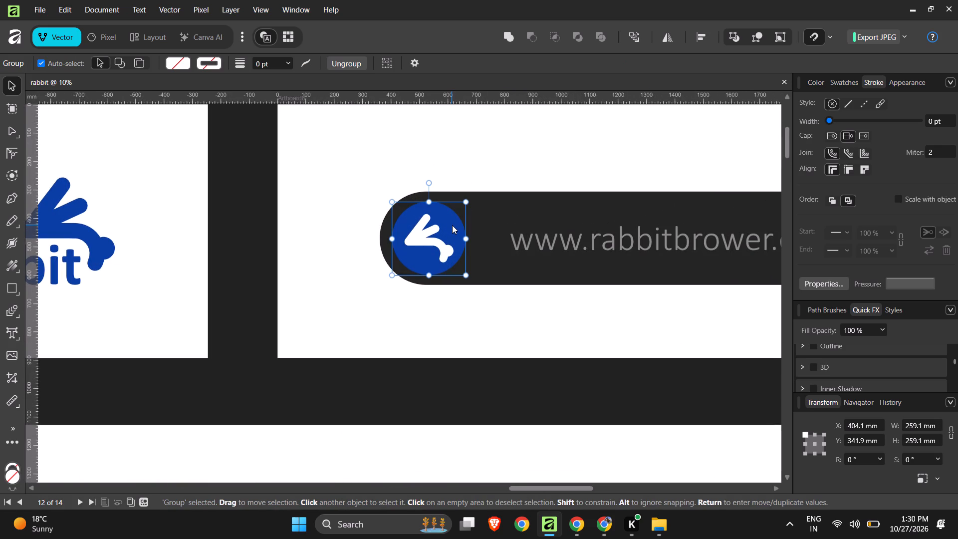
key(i)
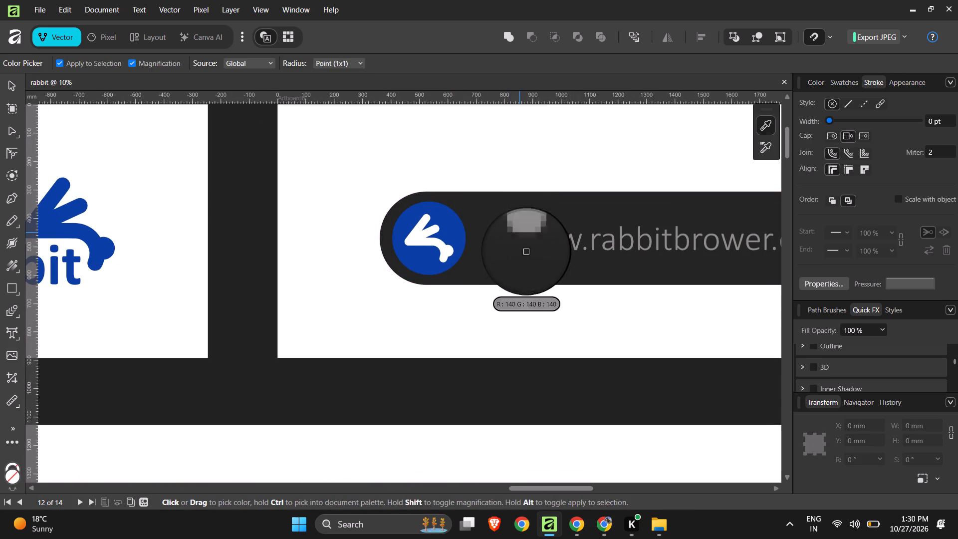
click(444, 255)
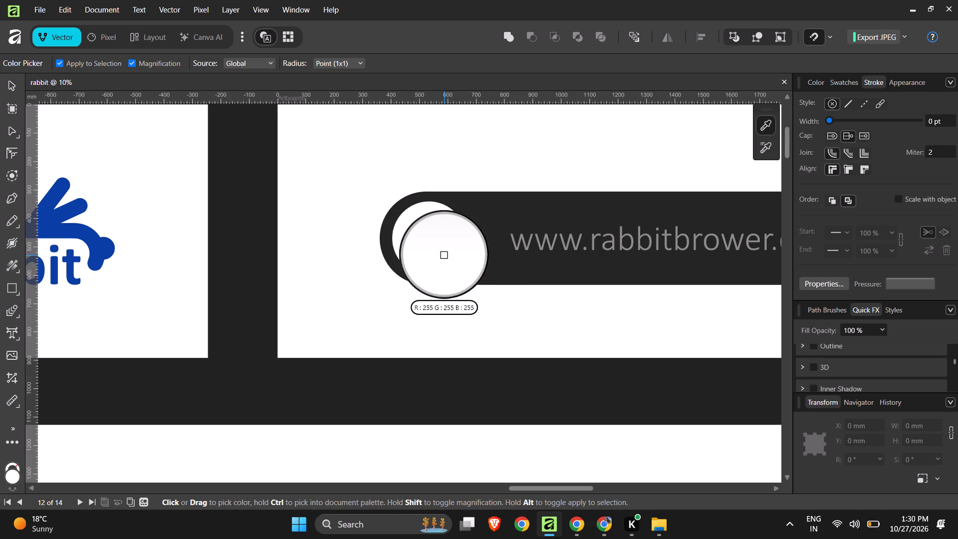
click(9, 87)
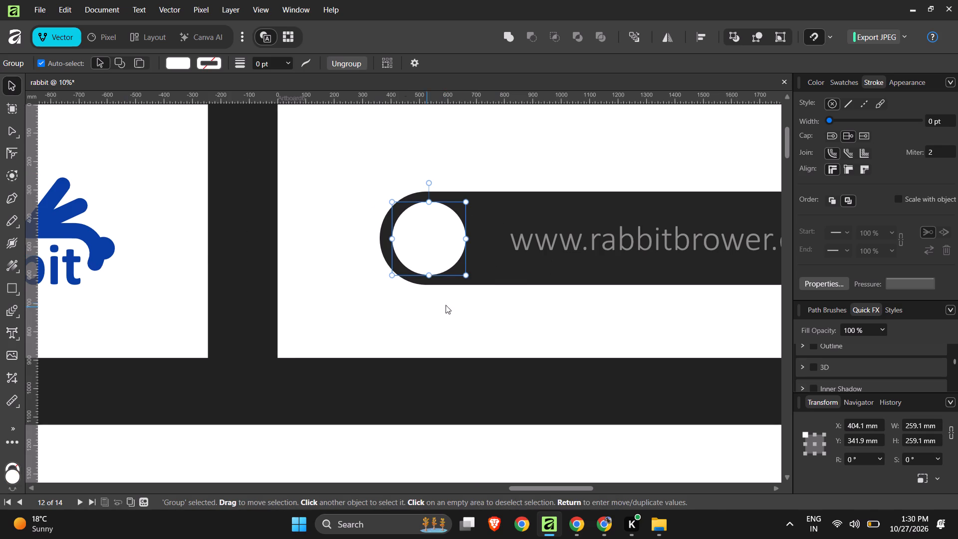
Recolour the rabbit mark inside the white badge blue, sampled from the Rabbit logo on the neighbouring artboard.
click(427, 244)
click(429, 237)
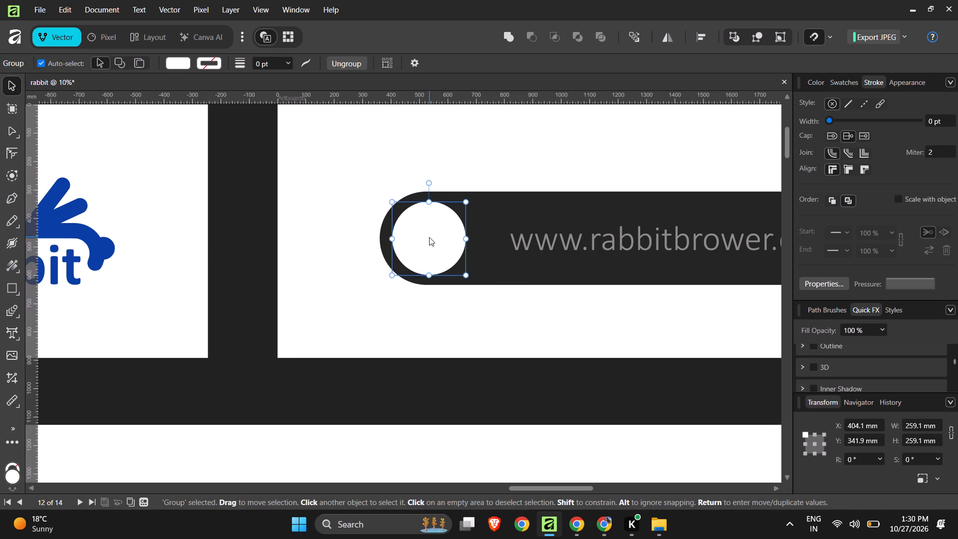
click(263, 228)
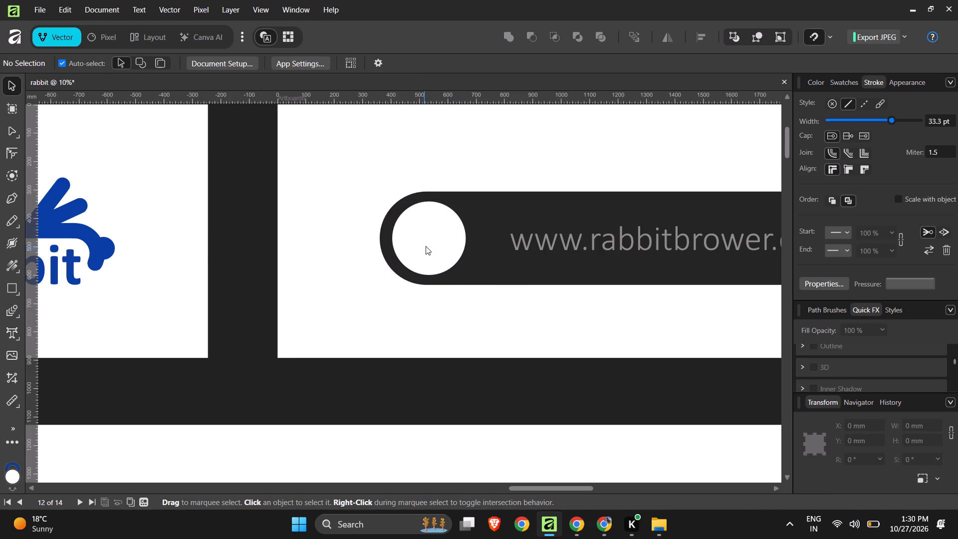
click(427, 245)
double_click(427, 245)
double_click(428, 243)
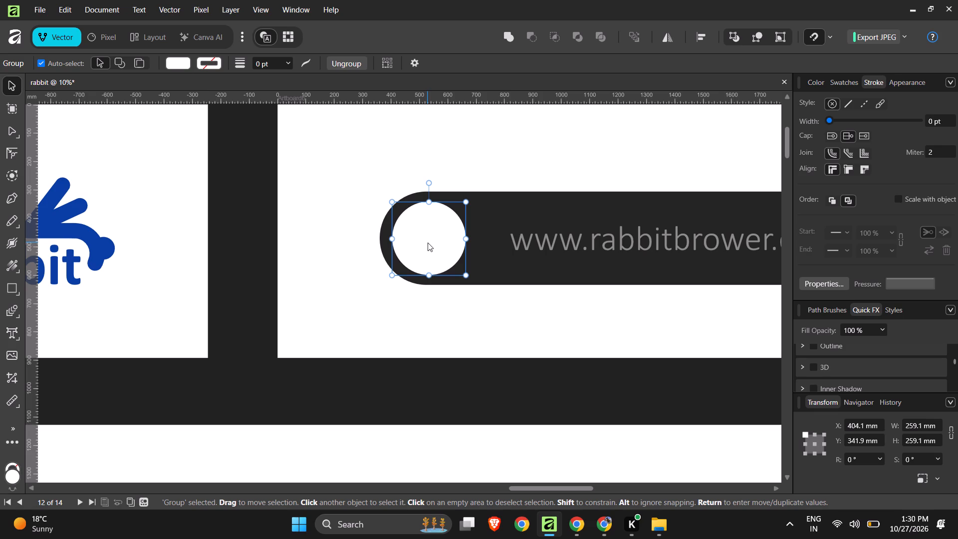
key(i)
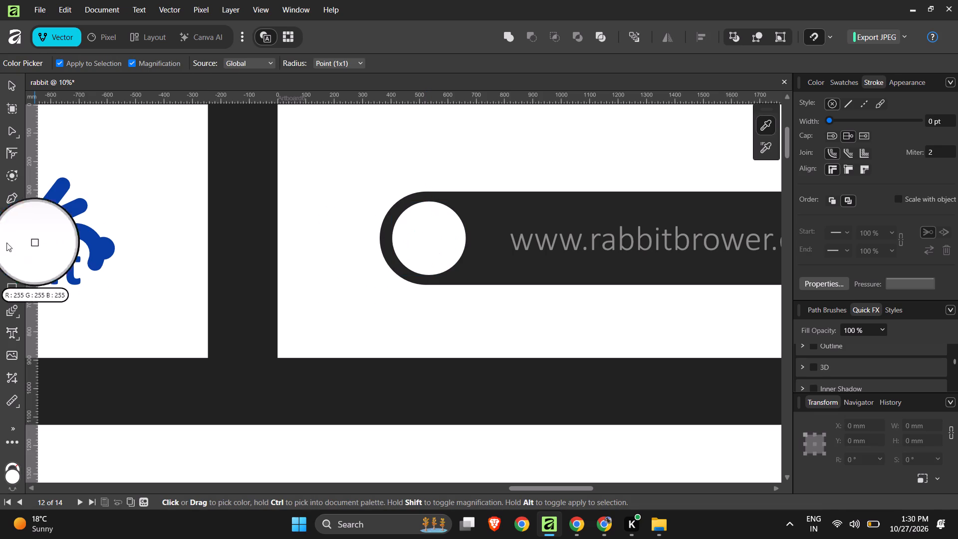
click(93, 234)
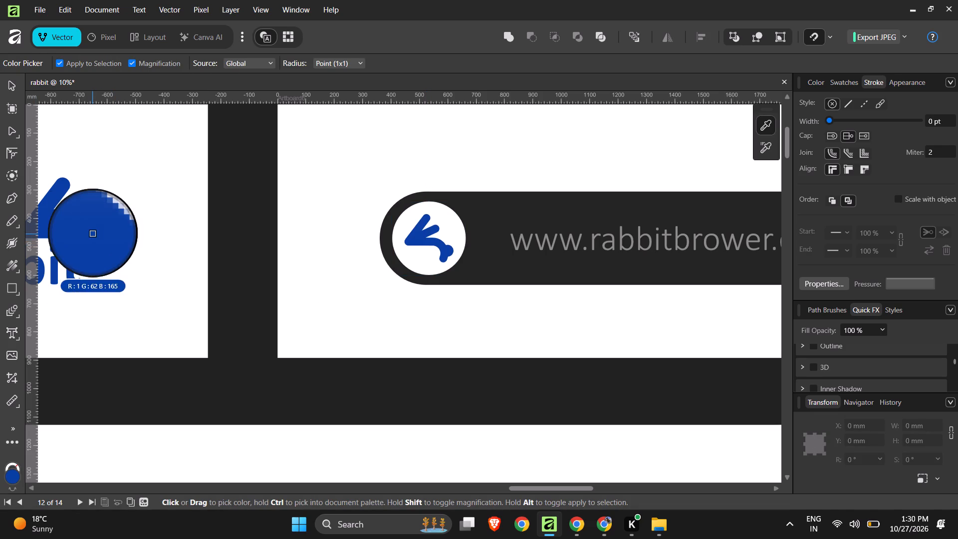
click(13, 82)
click(238, 225)
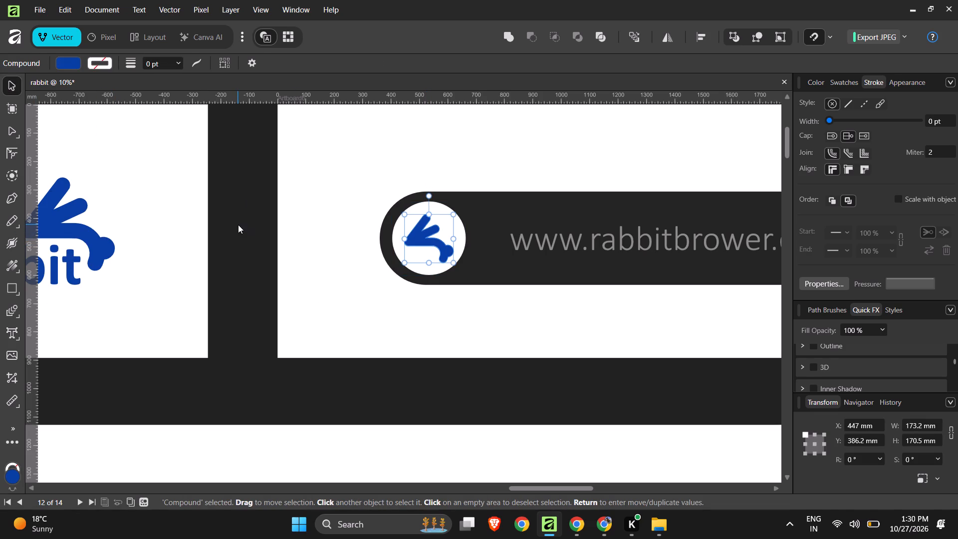
ctrl+scroll(376, 227, down, 2)
ctrl+scroll(379, 227, up, 1)
ctrl+scroll(380, 227, down, 4)
ctrl+scroll(382, 228, up, 1)
ctrl+scroll(390, 229, down, 4)
ctrl+scroll(620, 249, down, 2)
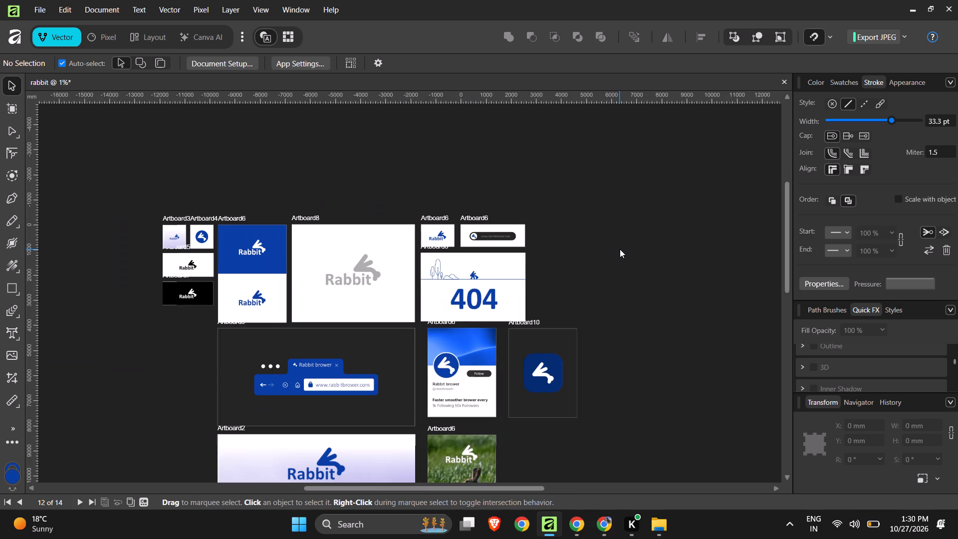
ctrl+scroll(529, 384, up, 2)
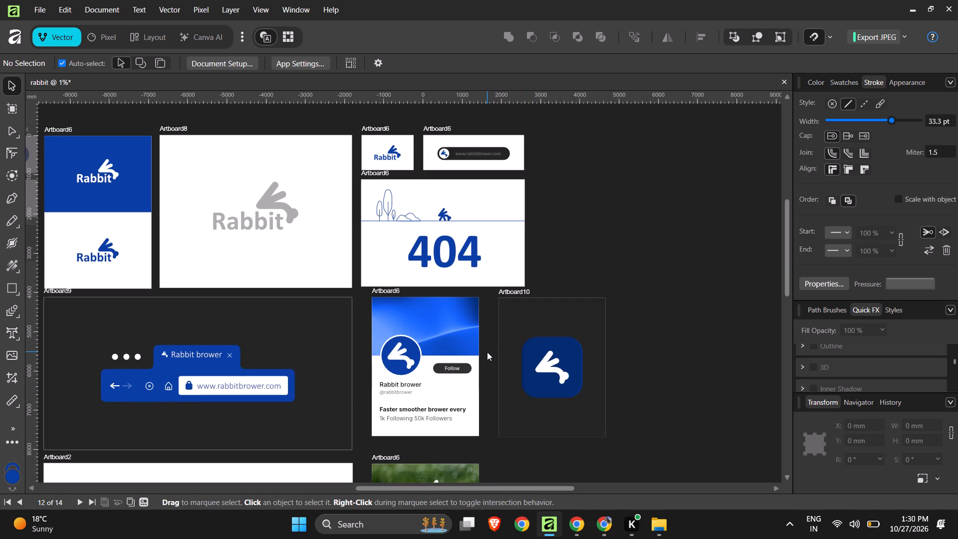
click(464, 332)
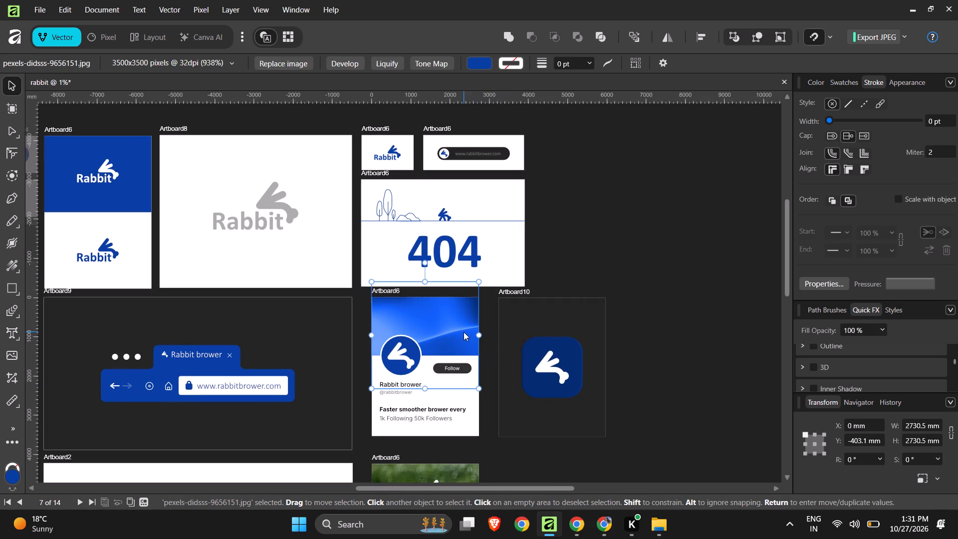
alt+drag(448, 336, 559, 196)
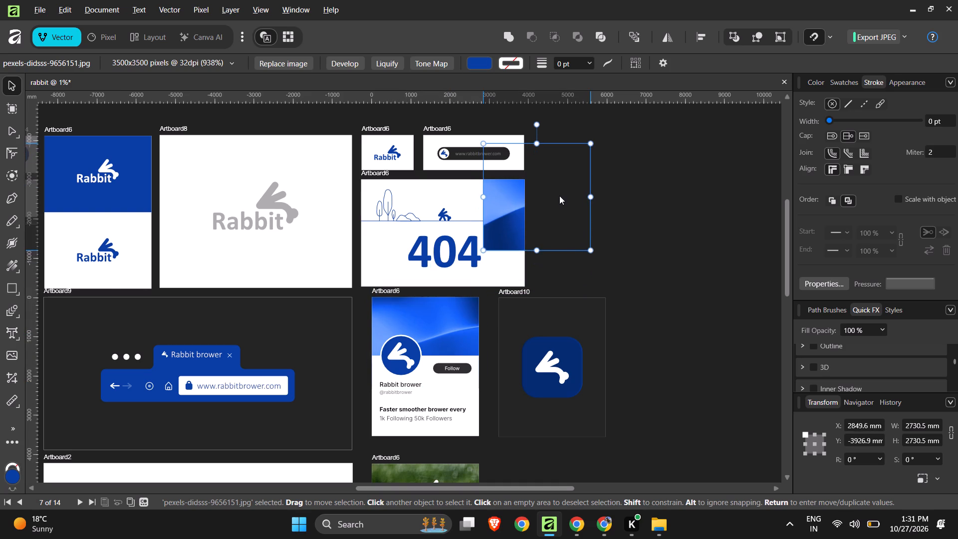
alt+drag(559, 196, 559, 195)
key(space)
key(space)
key(space)
key(space)
key(space)
drag(619, 211, 673, 347)
drag(556, 360, 525, 293)
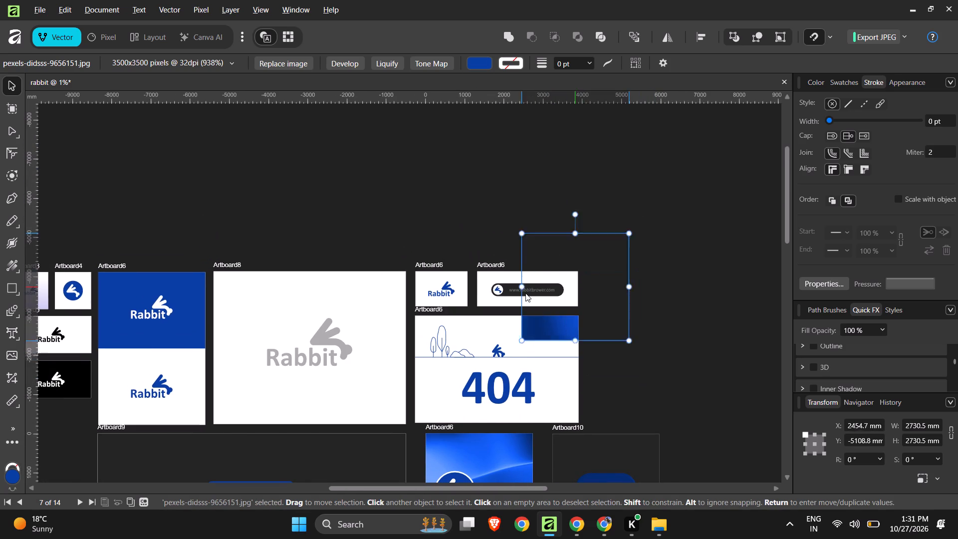
drag(525, 293, 504, 284)
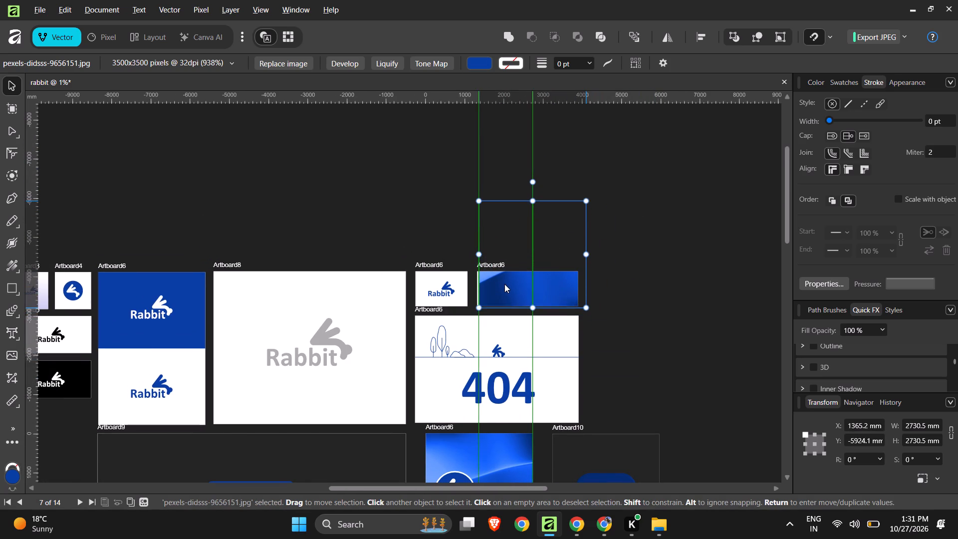
drag(504, 284, 497, 301)
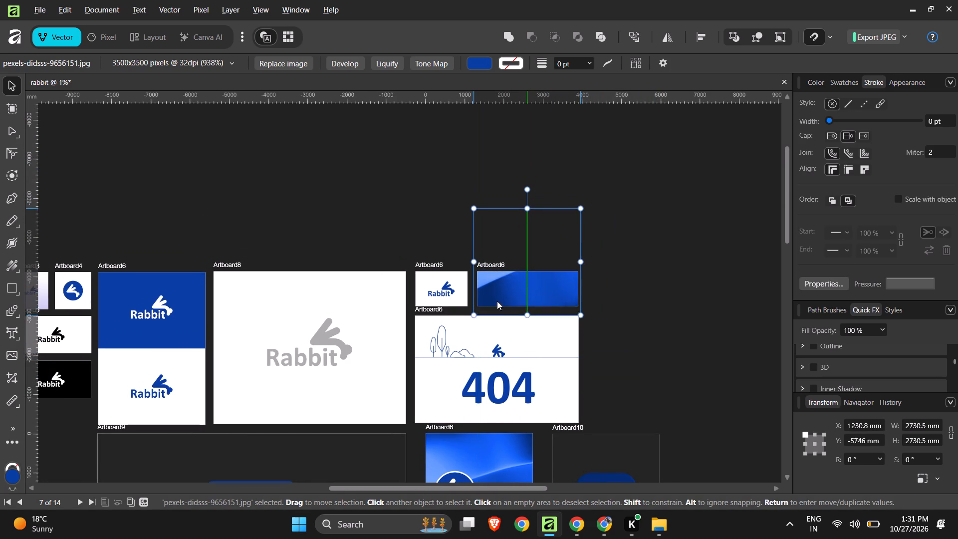
drag(497, 301, 498, 287)
key(ctrl+shift+bracketleft)
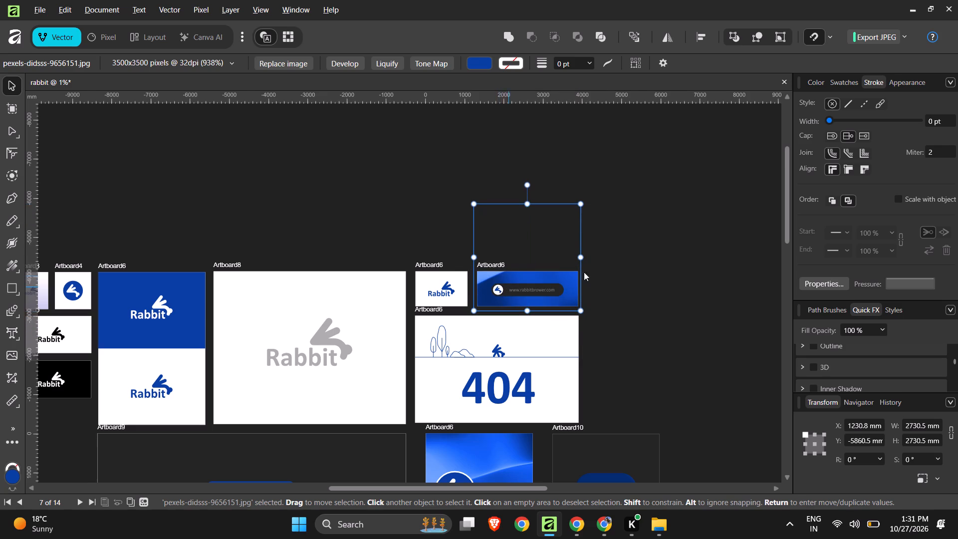
Reposition the blue background image on the address bar artboard so its light curve sweeps below the bar towards the lower right.
ctrl+scroll(592, 274, down, 2)
ctrl+scroll(577, 284, up, 10)
drag(588, 273, 601, 341)
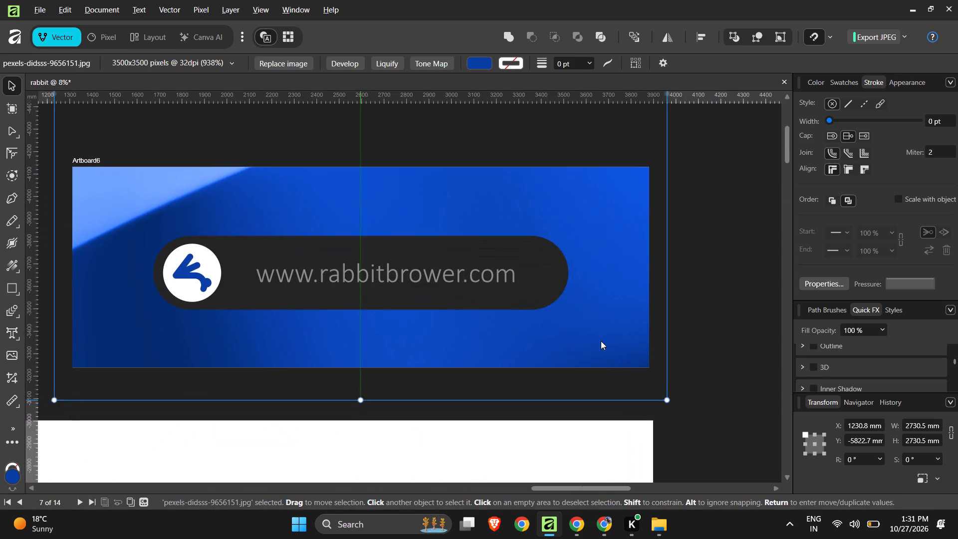
drag(601, 341, 594, 427)
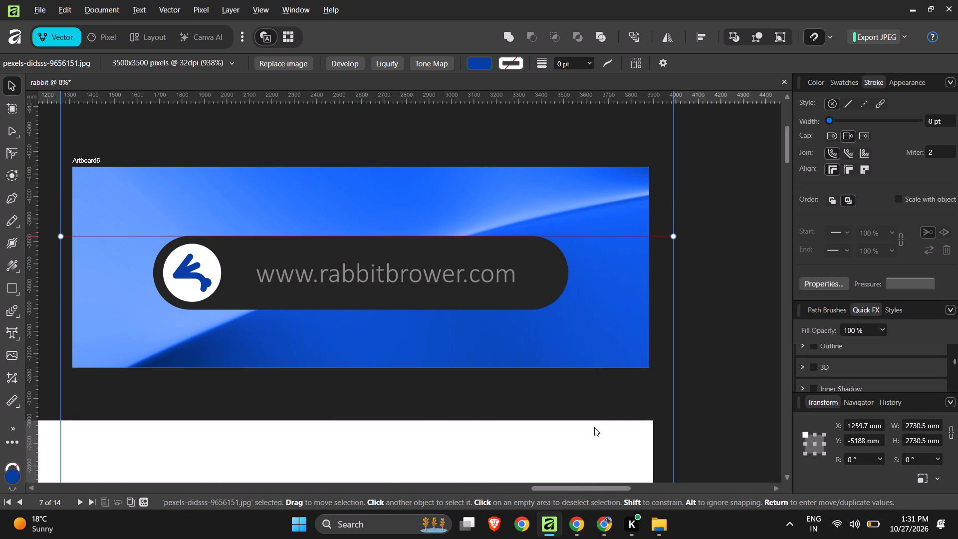
drag(594, 427, 575, 386)
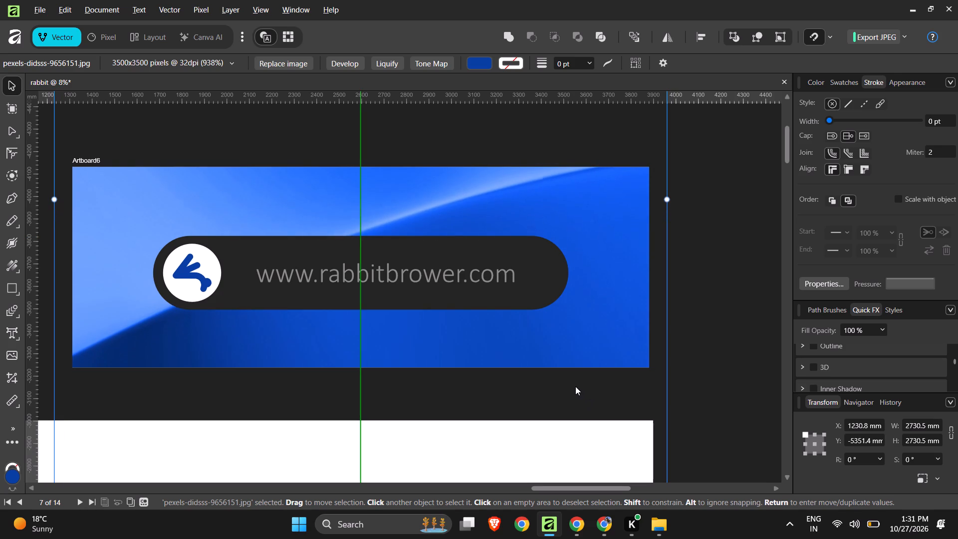
drag(575, 386, 594, 468)
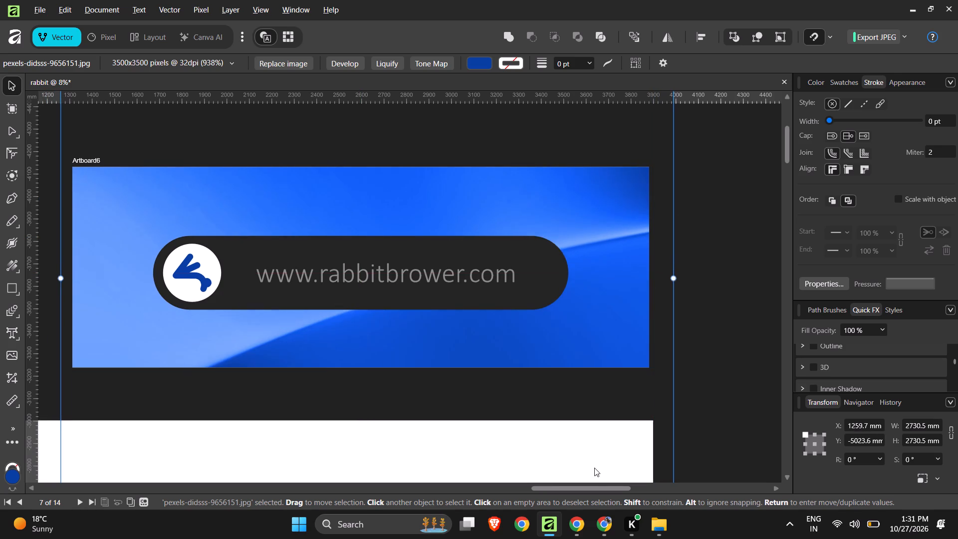
drag(594, 468, 594, 513)
drag(570, 347, 568, 336)
Scale the blue background image down to about 2572.6 mm wide so its sides match the address bar artboard's edges.
drag(667, 315, 655, 315)
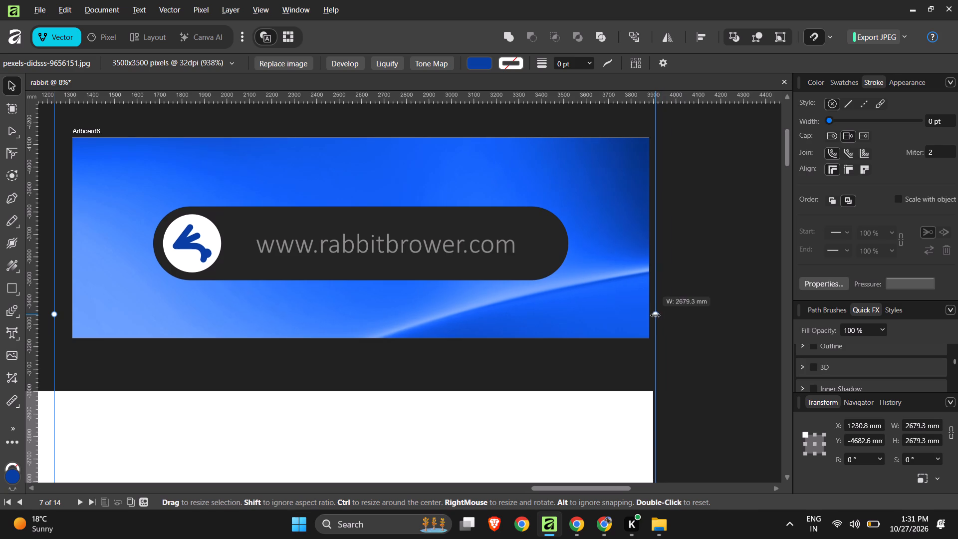
drag(655, 315, 650, 315)
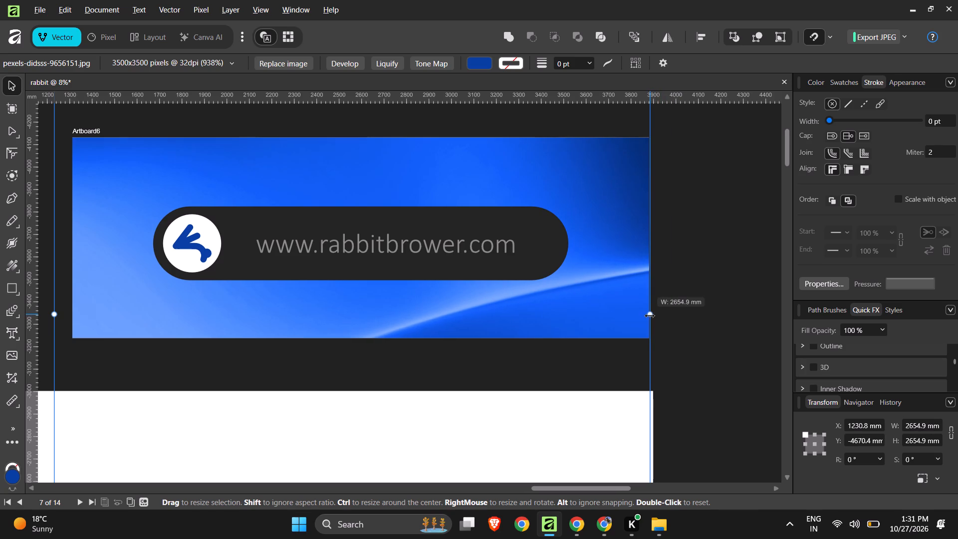
drag(650, 315, 650, 316)
drag(54, 315, 65, 318)
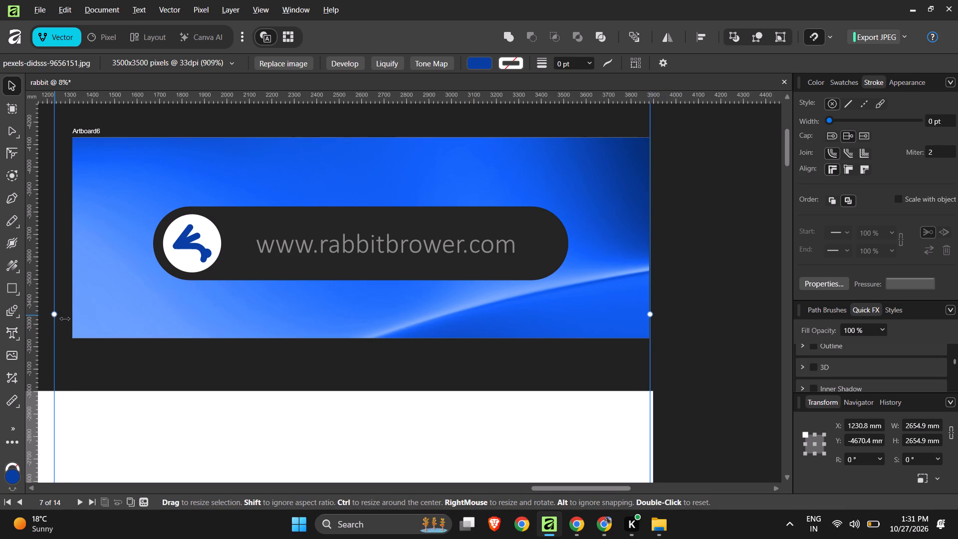
drag(65, 318, 73, 324)
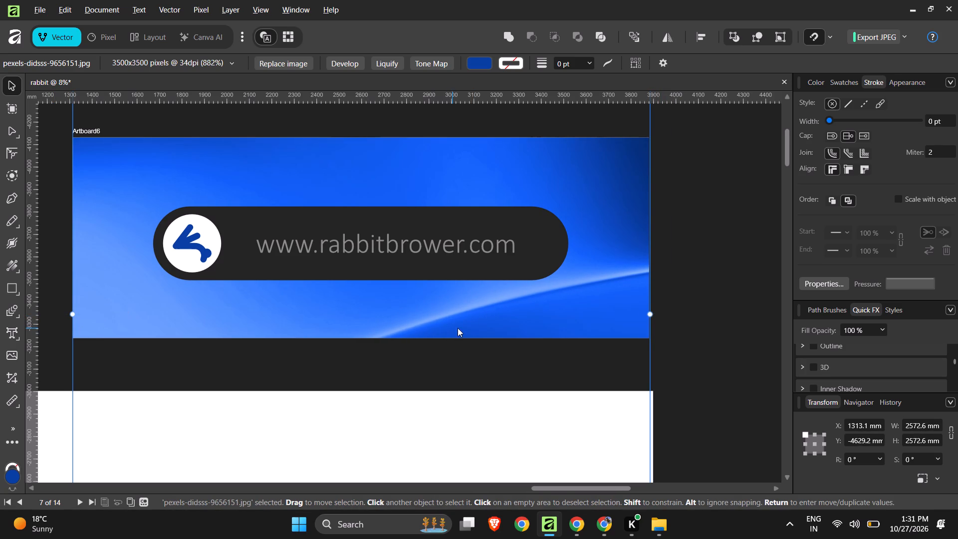
click(466, 325)
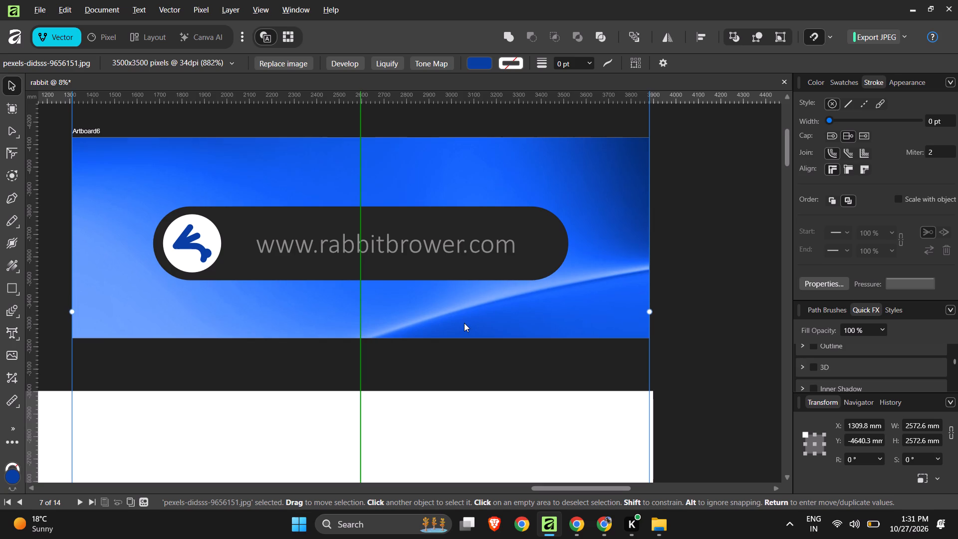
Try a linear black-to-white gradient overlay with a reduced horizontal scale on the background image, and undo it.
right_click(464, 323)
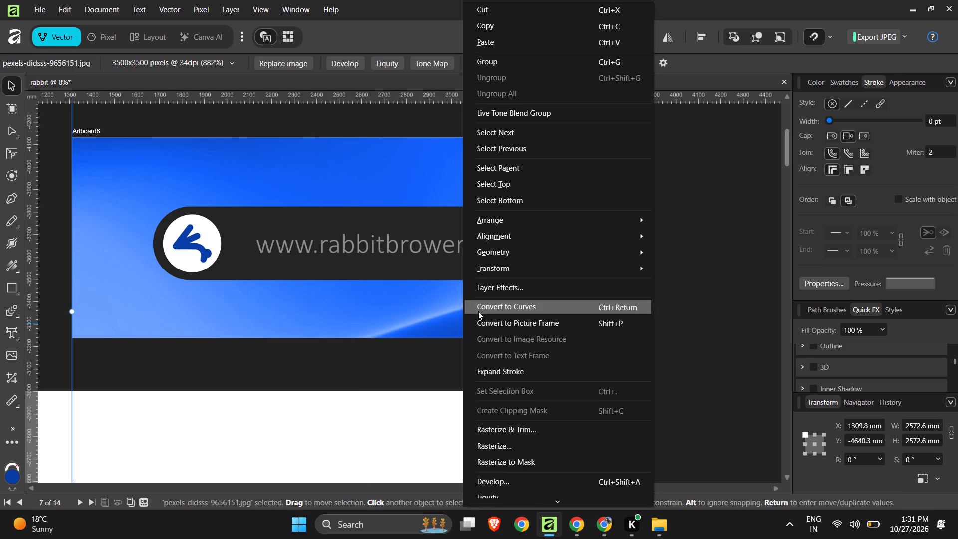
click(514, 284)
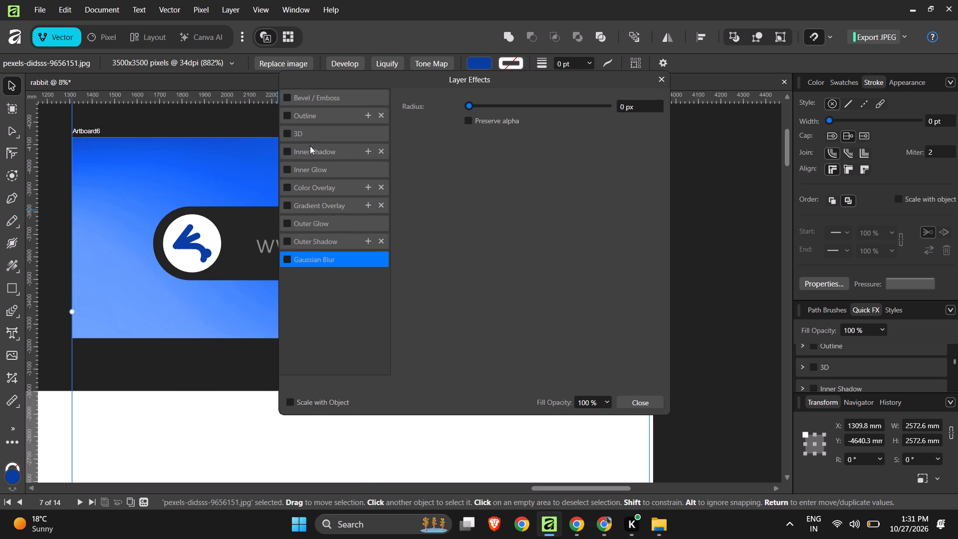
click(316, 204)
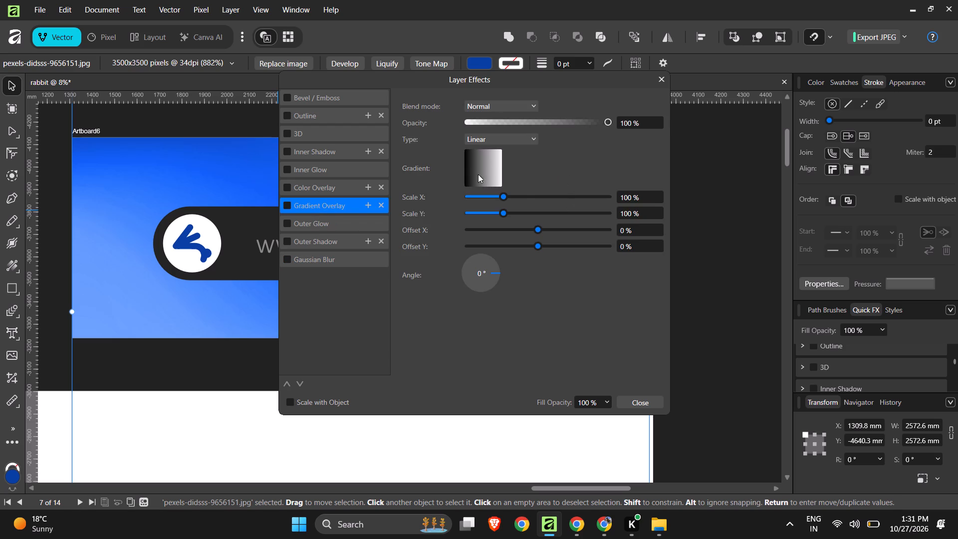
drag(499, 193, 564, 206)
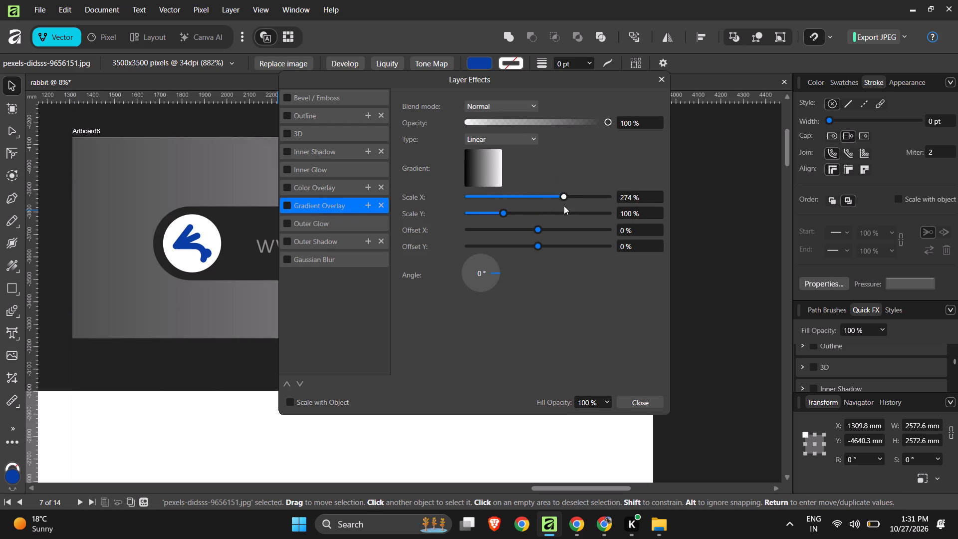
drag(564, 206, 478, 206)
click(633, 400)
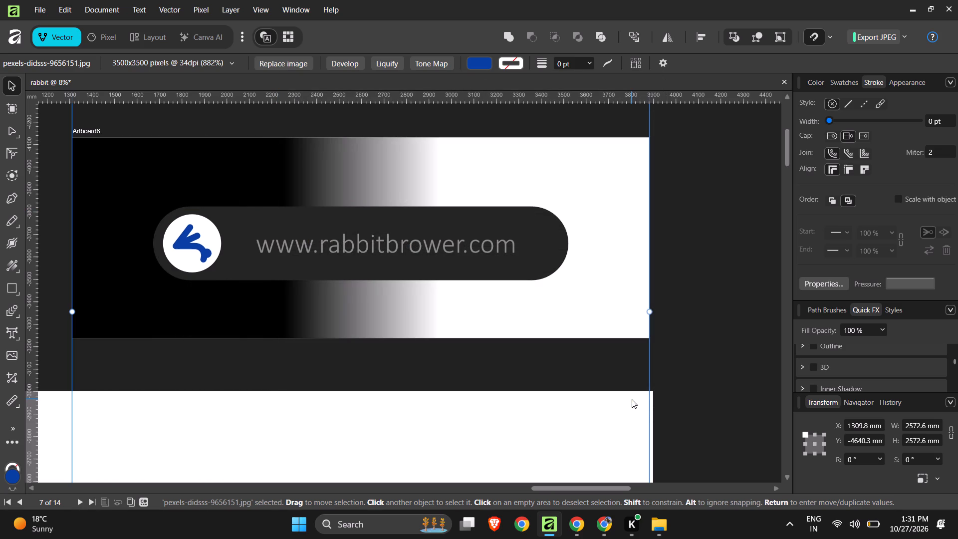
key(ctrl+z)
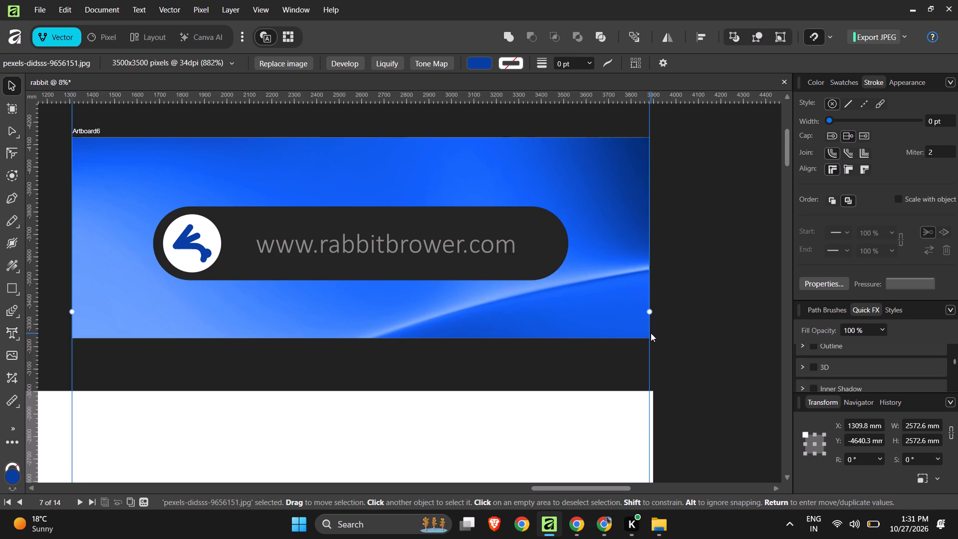
Apply a Gaussian Blur layer effect with a radius of about 28.1 px to the blue background image.
right_click(622, 270)
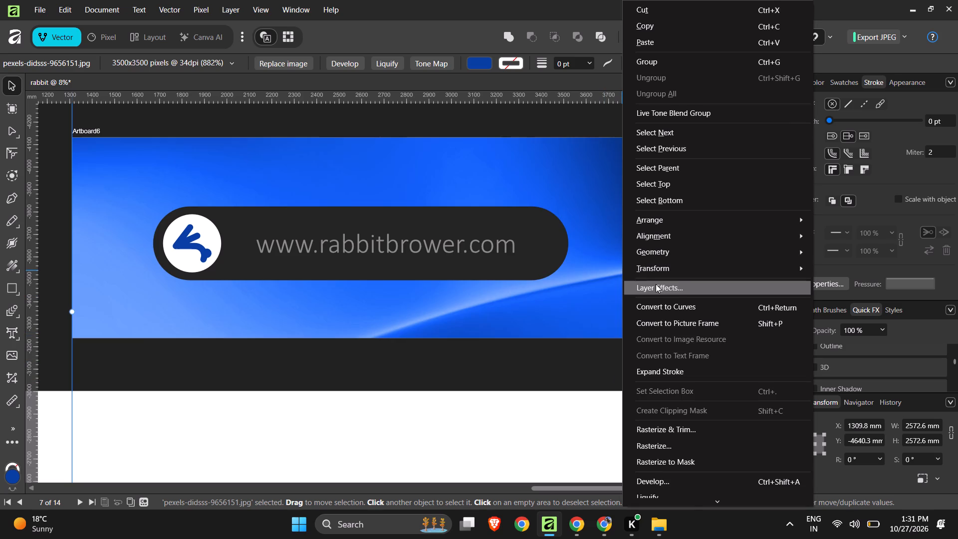
click(658, 287)
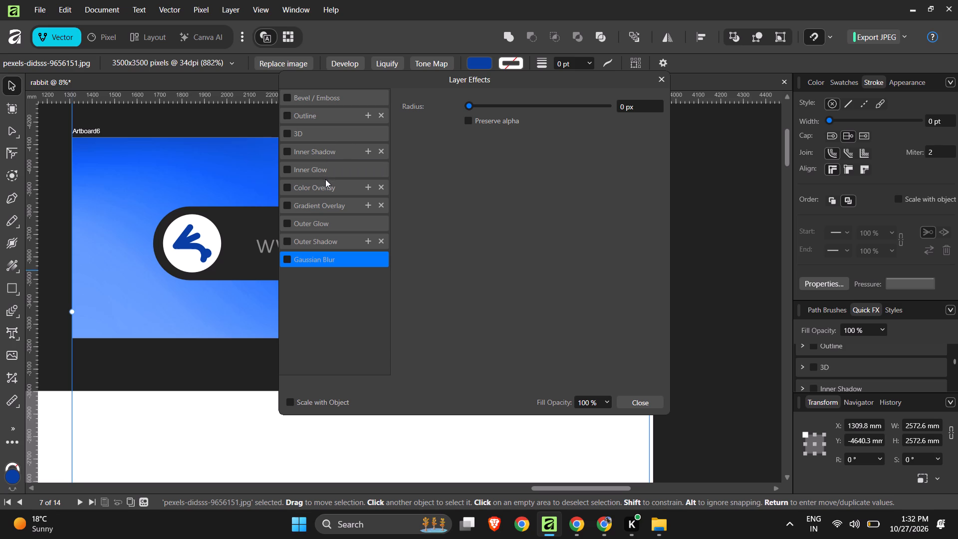
click(300, 261)
click(285, 261)
click(321, 260)
drag(467, 108, 508, 108)
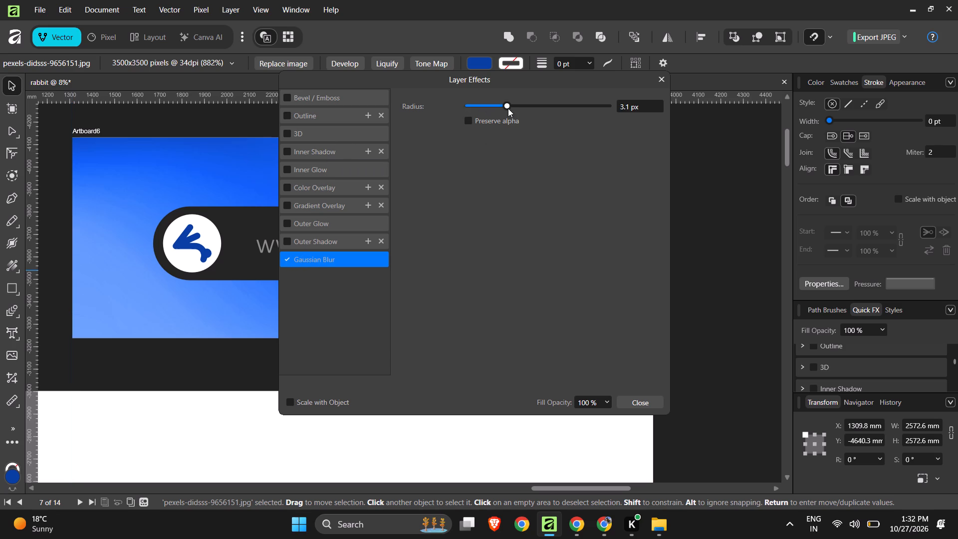
drag(508, 108, 557, 110)
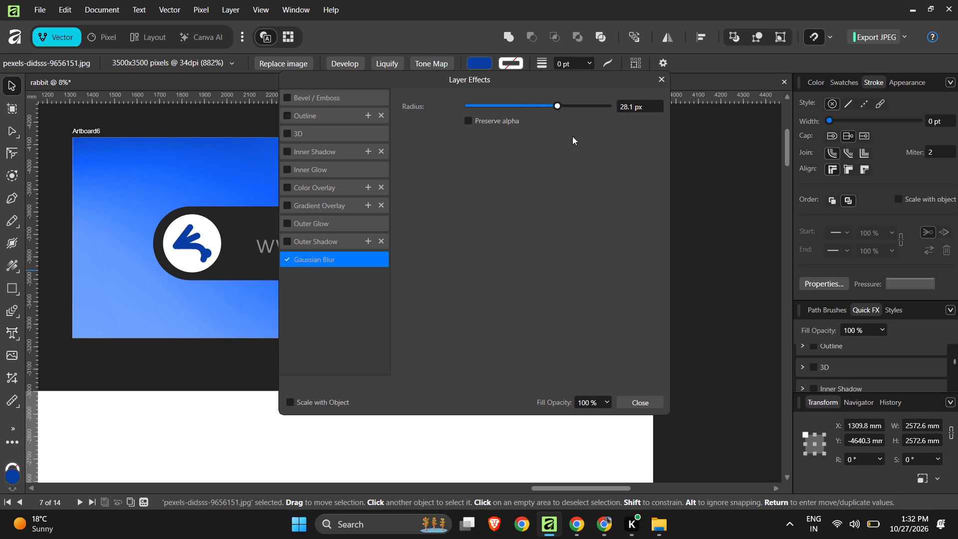
click(652, 400)
click(731, 308)
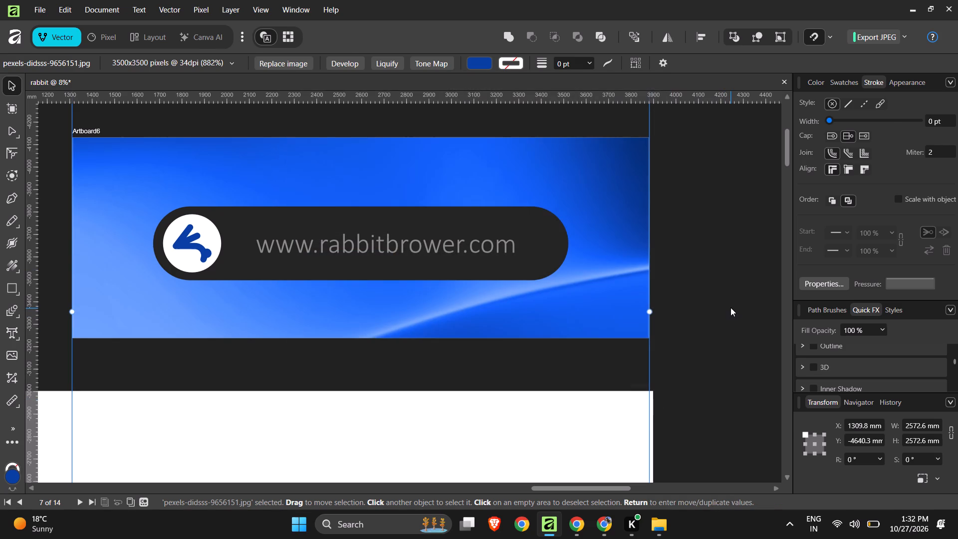
Move the blurred background image down to X 0 mm, Y 0 mm so its top corners align with the artboard and the light curve drops out.
click(626, 297)
drag(614, 303, 606, 232)
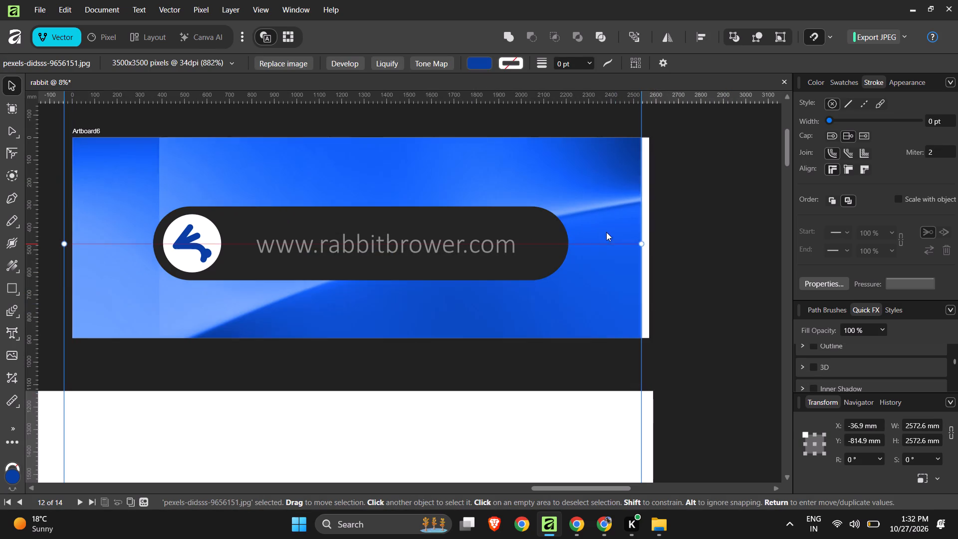
drag(606, 232, 616, 402)
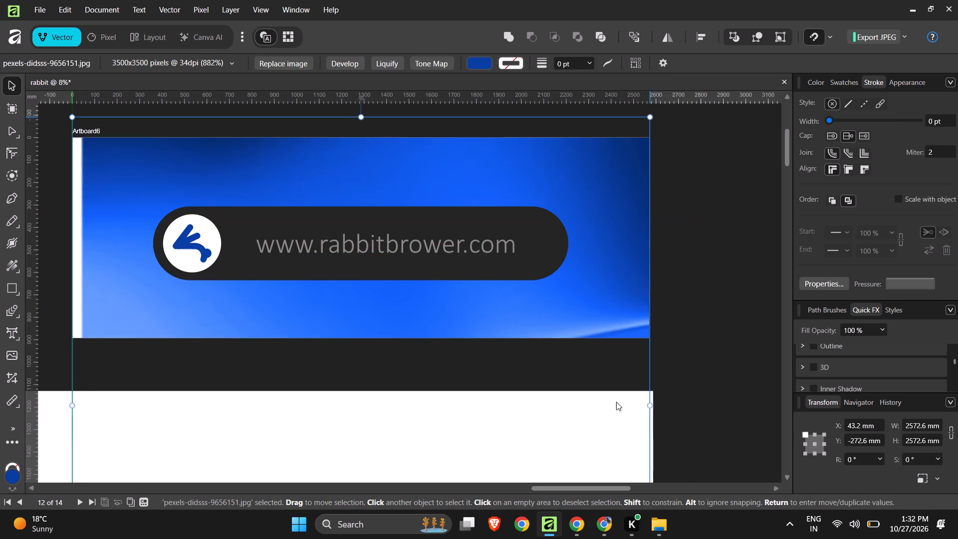
drag(616, 402, 615, 408)
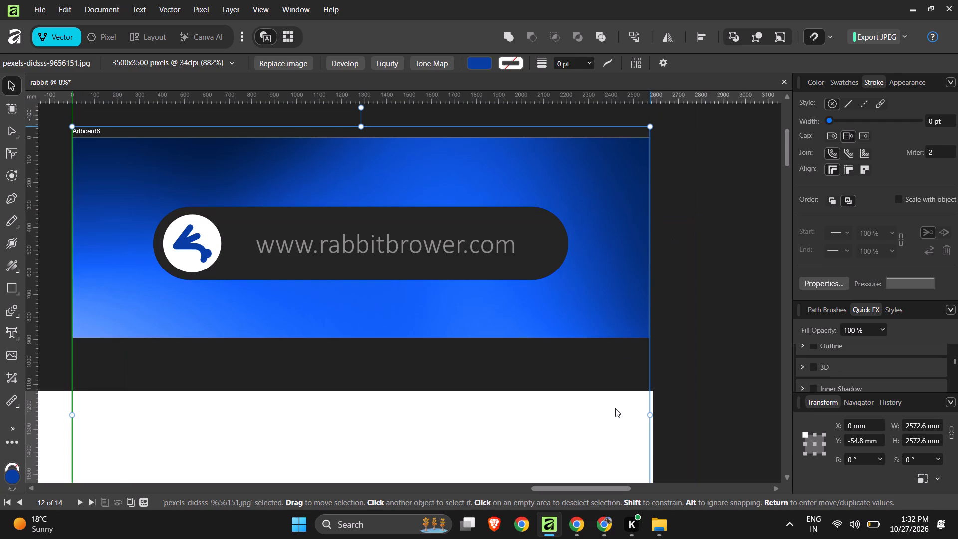
drag(615, 408, 615, 413)
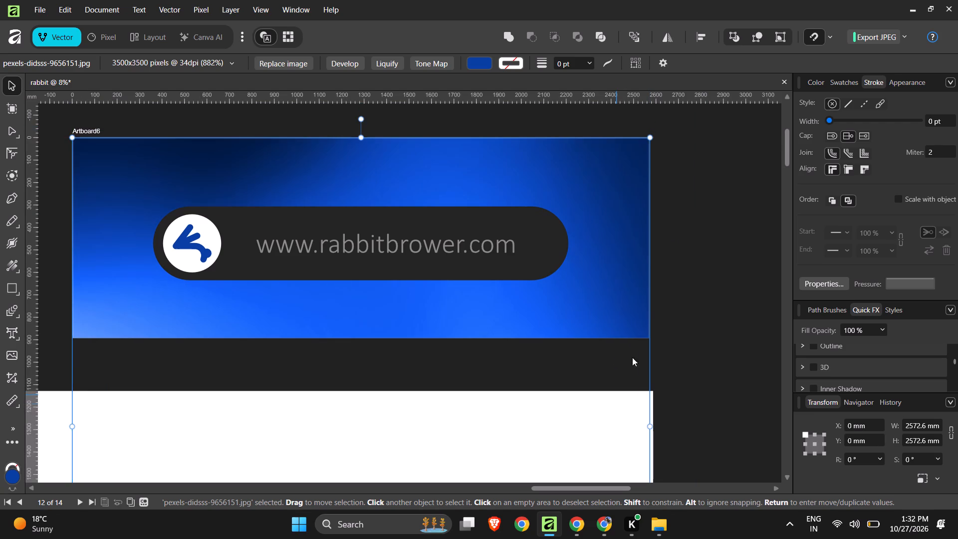
click(724, 288)
Recolour the address bar's pill shape dark blue 012C75.
click(531, 229)
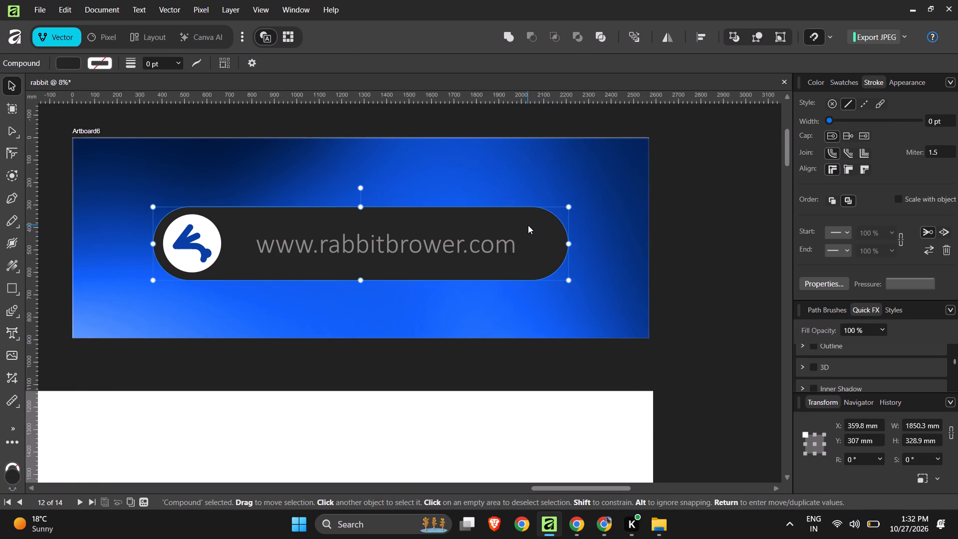
key(i)
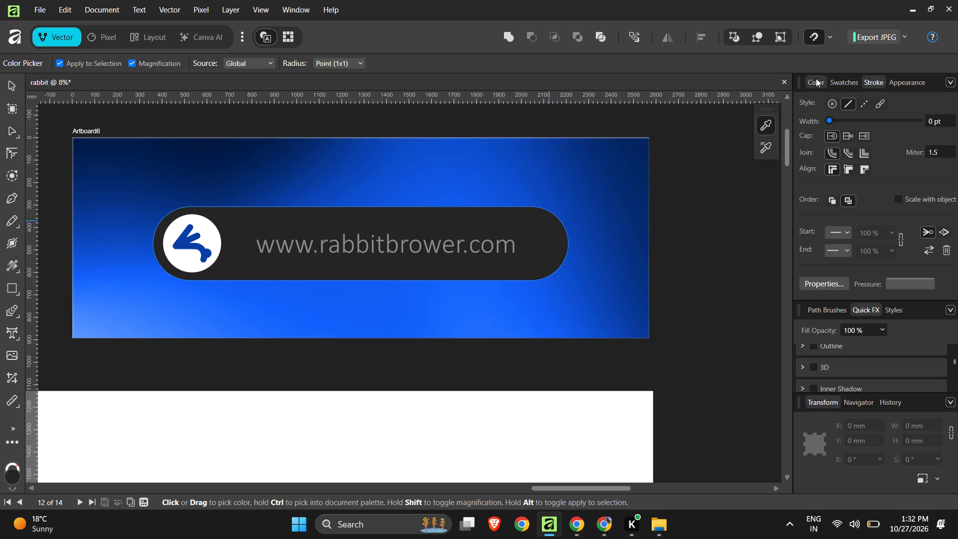
click(816, 78)
click(937, 161)
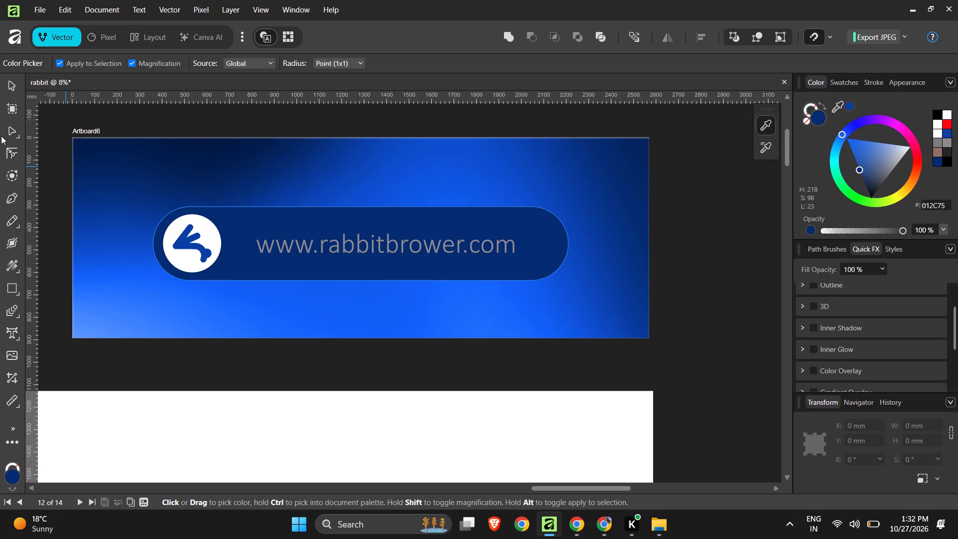
click(8, 85)
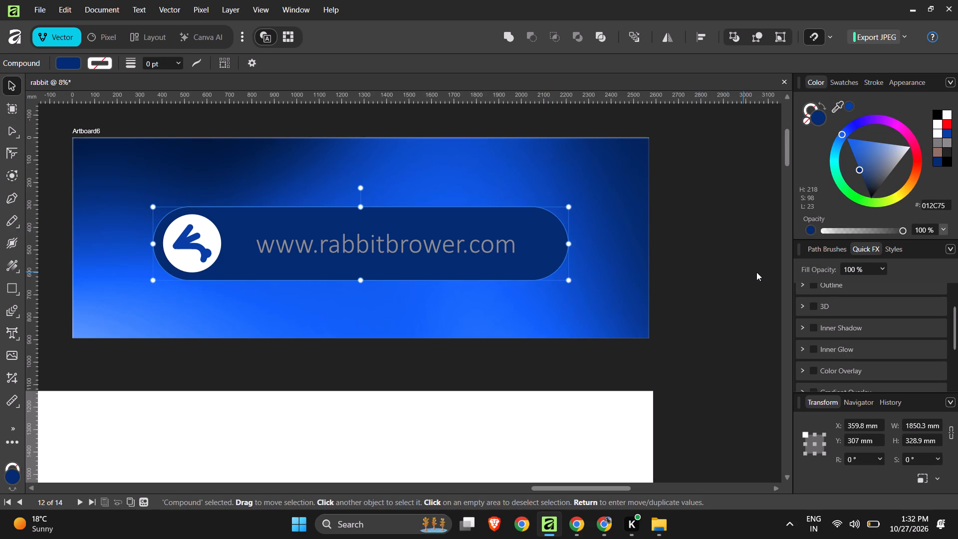
click(761, 267)
Give the dark blue address bar pill a white outline about 7.8 pt wide.
click(550, 216)
key(x)
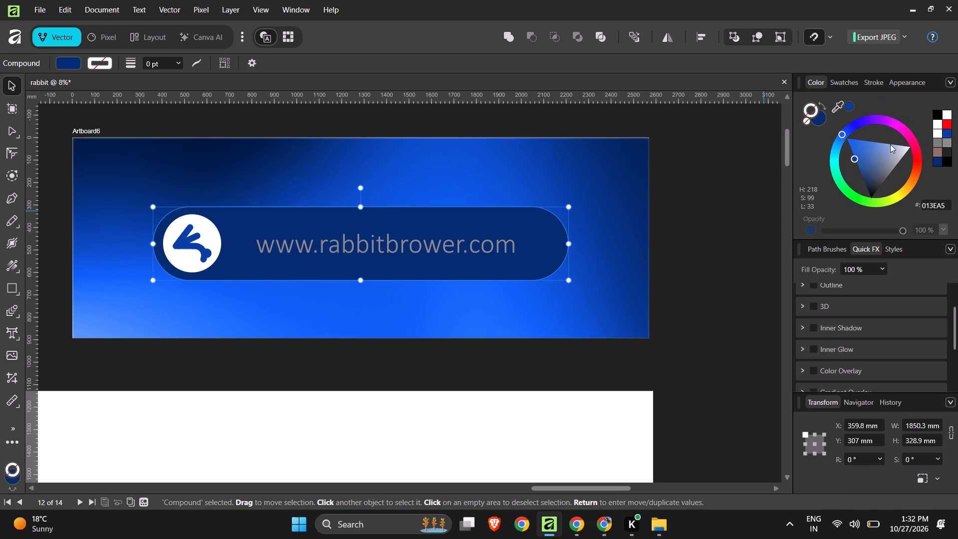
click(938, 131)
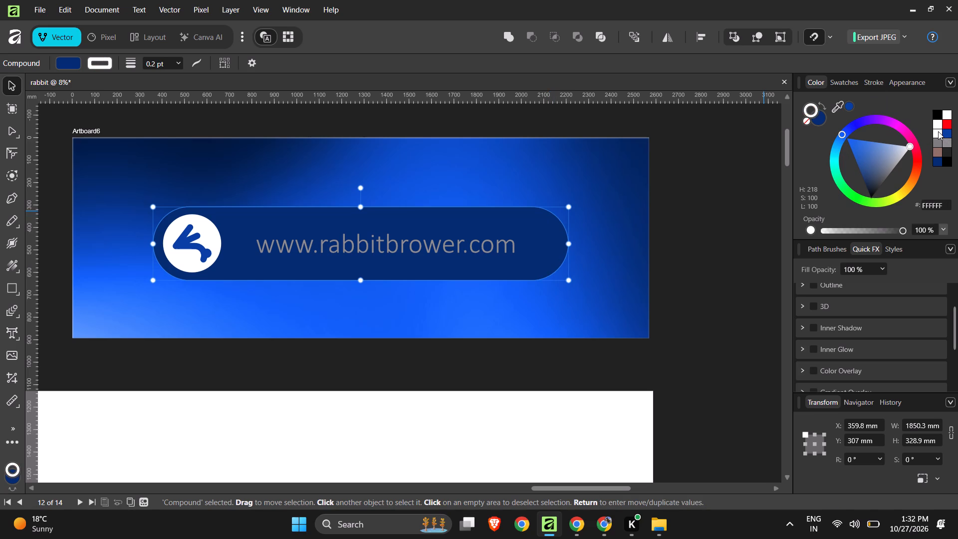
click(769, 187)
click(718, 197)
click(486, 219)
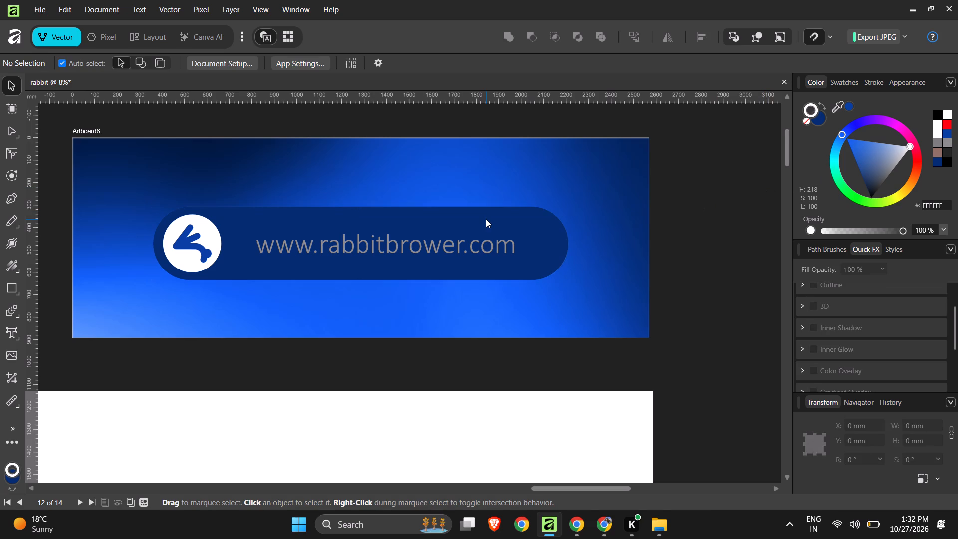
click(938, 124)
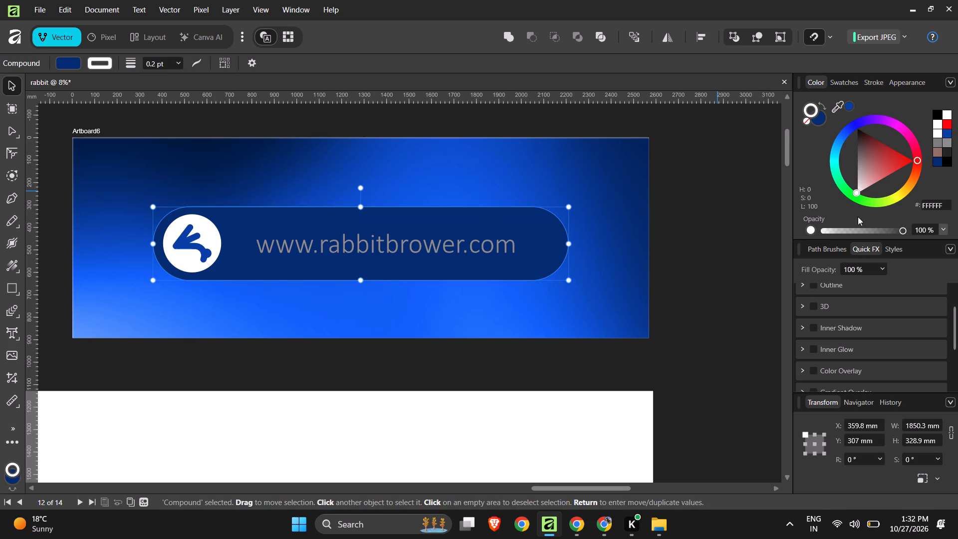
click(870, 79)
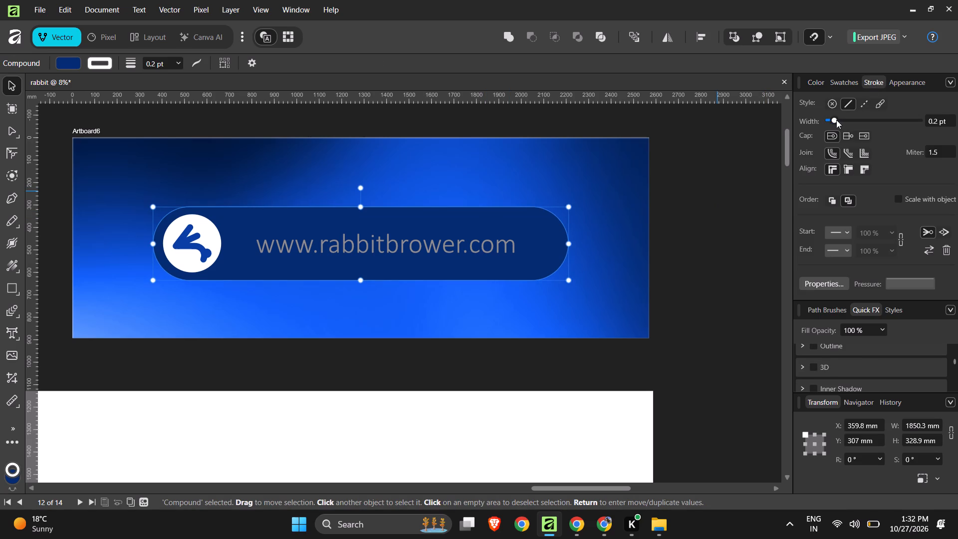
drag(835, 119, 861, 125)
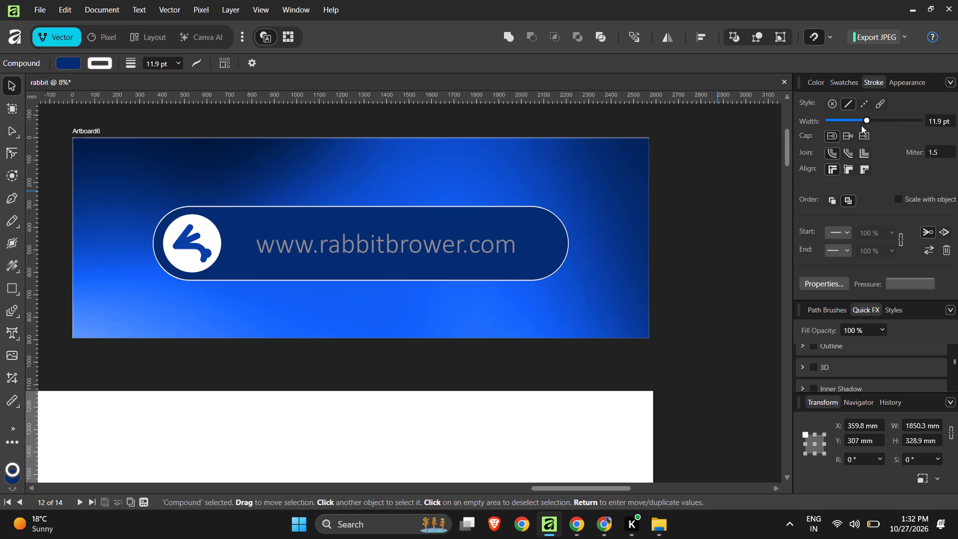
drag(861, 125, 863, 125)
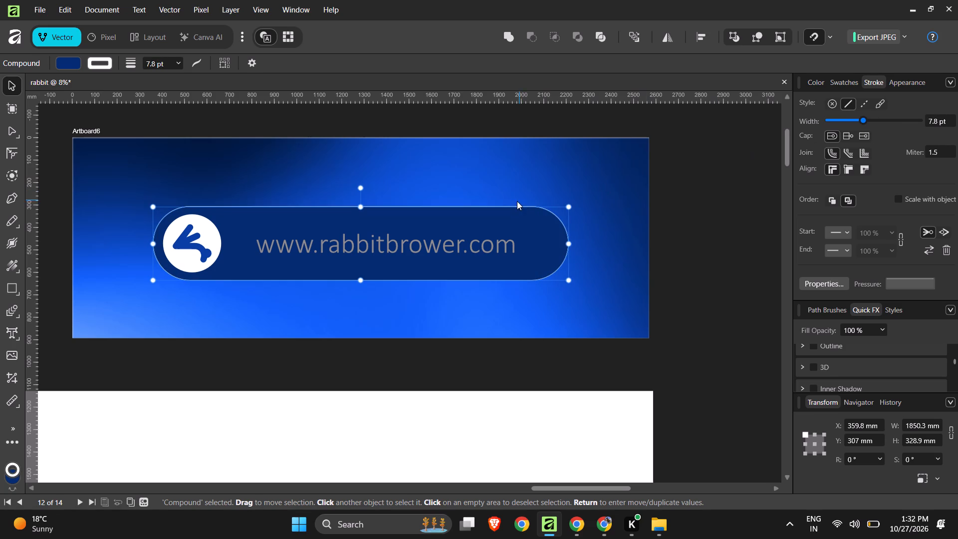
click(704, 204)
ctrl+scroll(445, 223, up, 1)
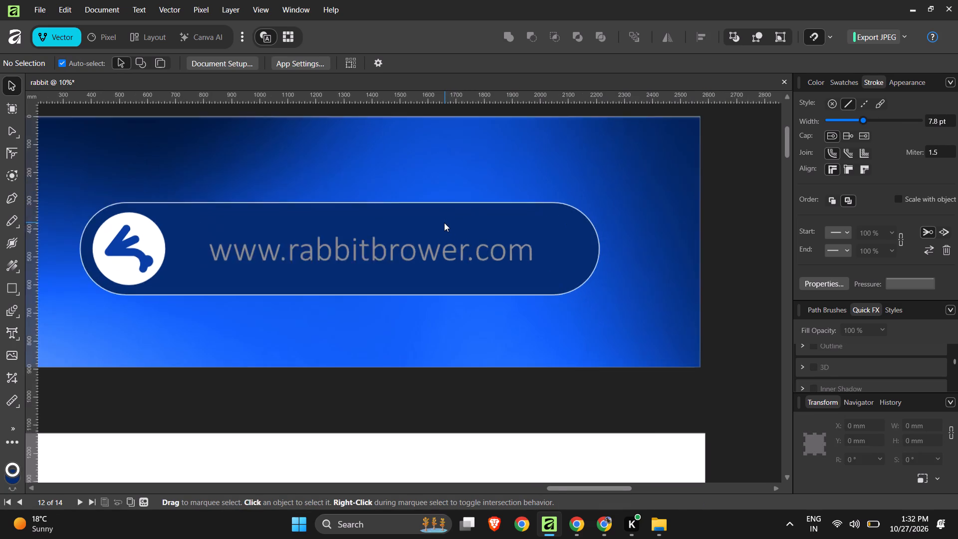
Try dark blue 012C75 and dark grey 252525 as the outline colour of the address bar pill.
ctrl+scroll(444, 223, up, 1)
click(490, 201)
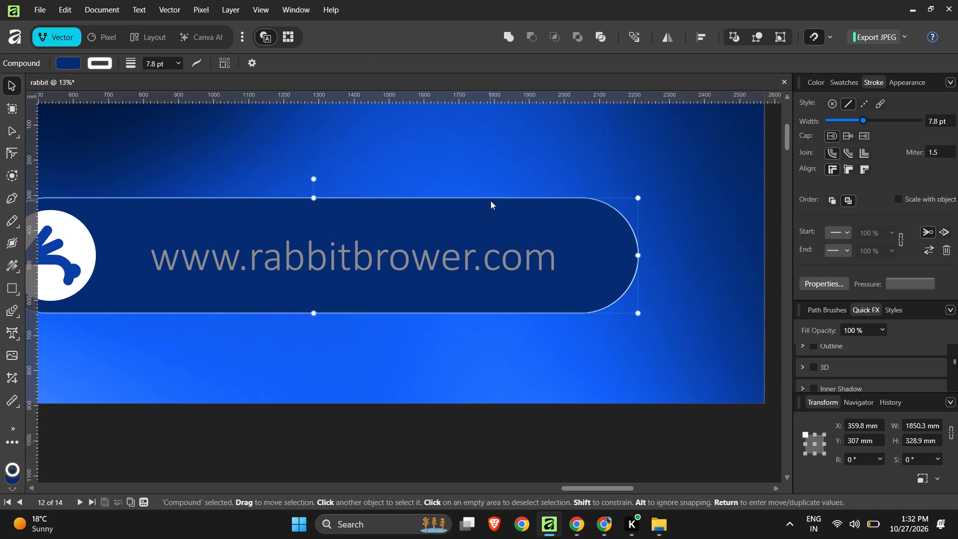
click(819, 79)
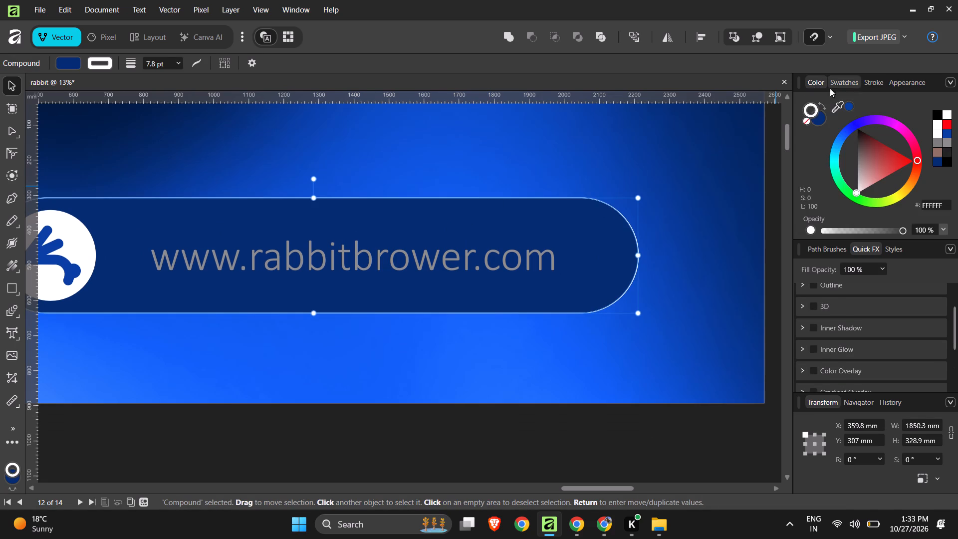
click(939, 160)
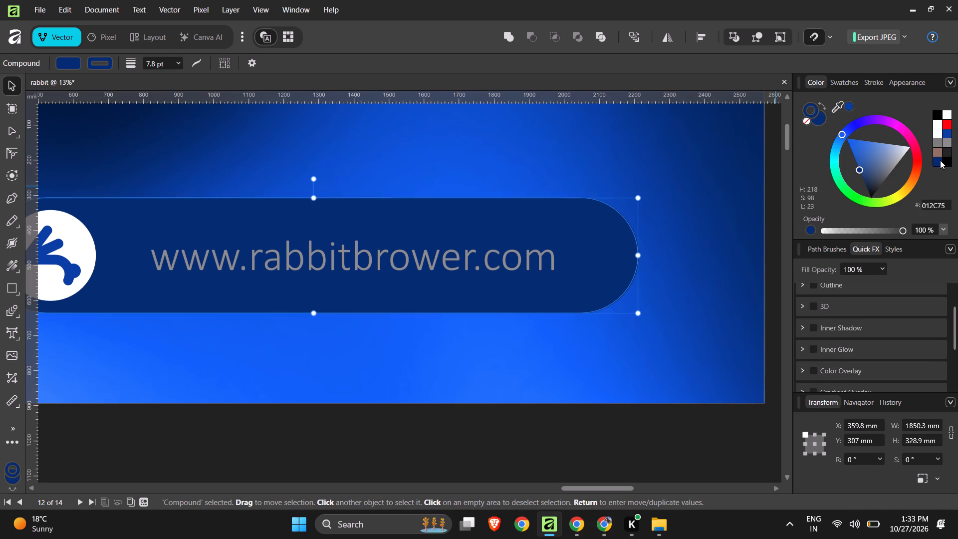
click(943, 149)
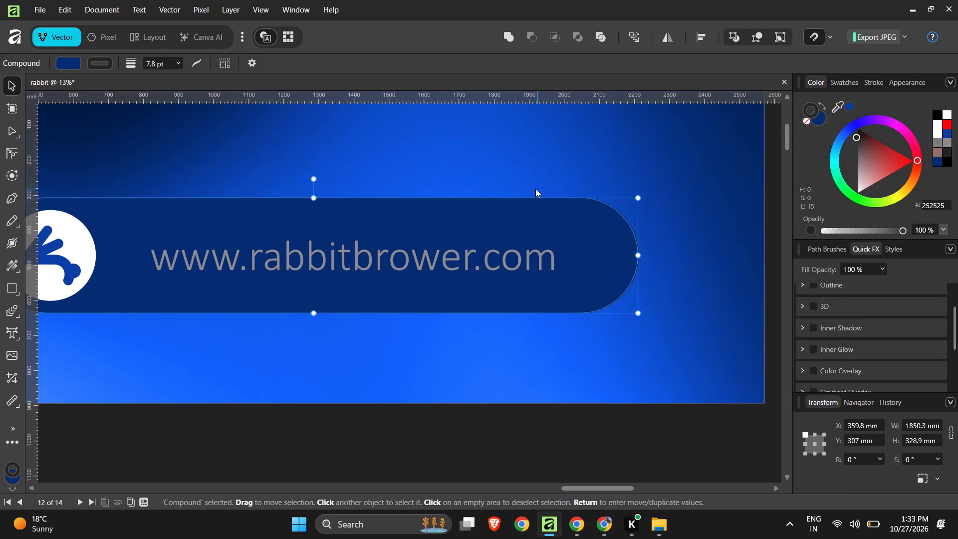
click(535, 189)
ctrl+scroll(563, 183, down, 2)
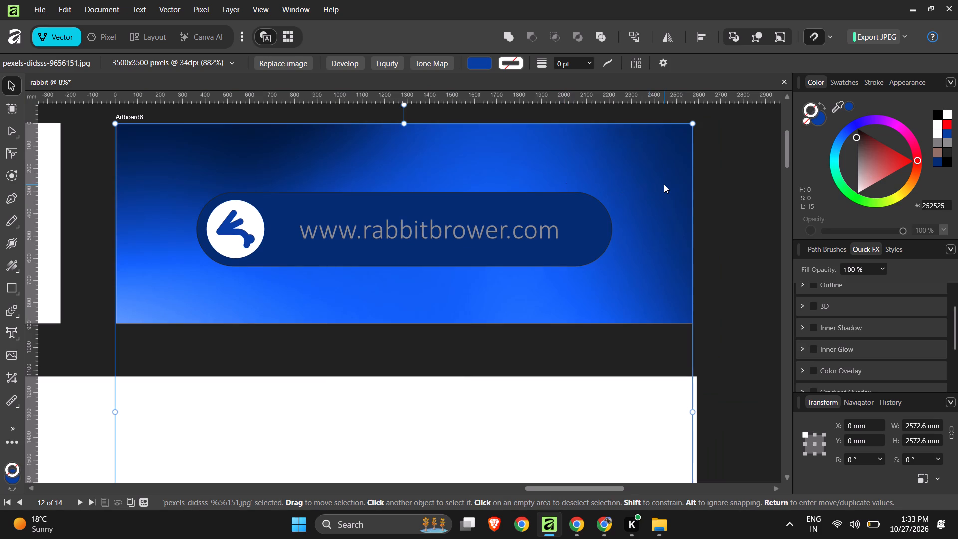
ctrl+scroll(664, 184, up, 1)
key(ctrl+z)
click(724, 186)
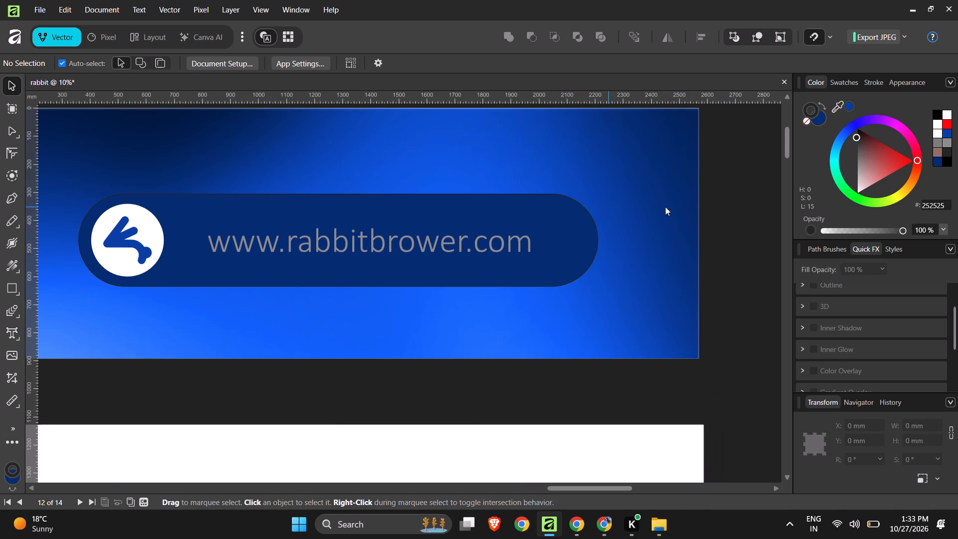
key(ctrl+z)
Recolour the address bar pill's outline white FFFFFF.
click(939, 141)
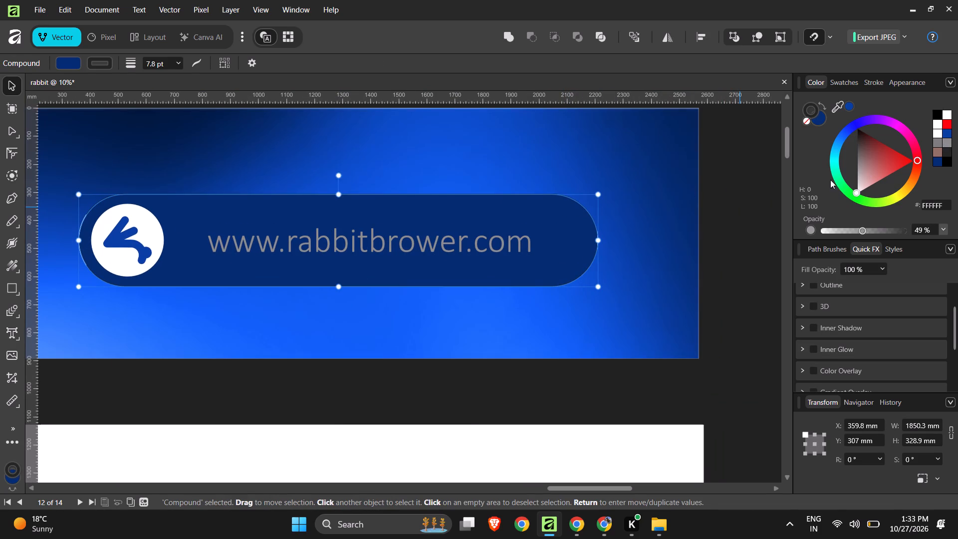
click(755, 196)
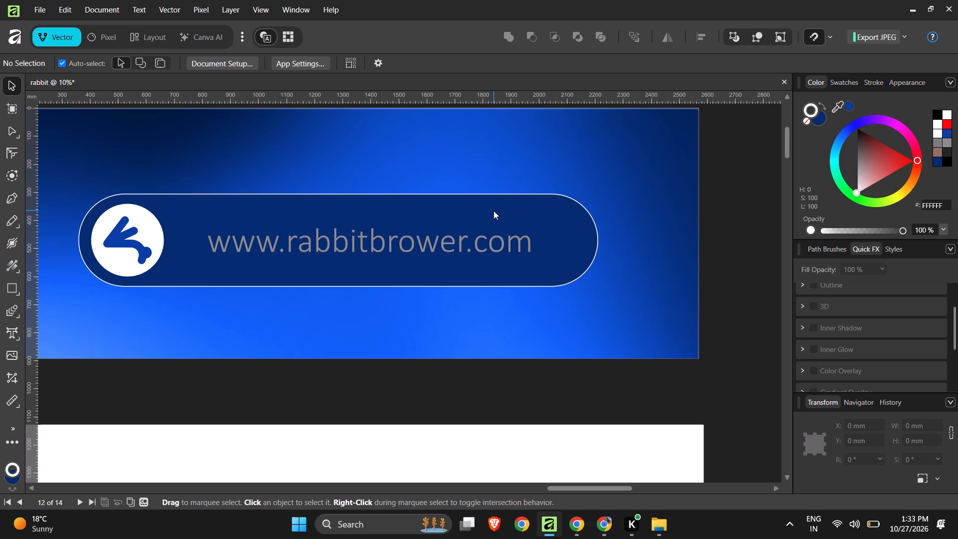
Add a white Inner Glow layer effect to the address bar pill with a radius of about 32.6 px.
click(493, 211)
right_click(493, 211)
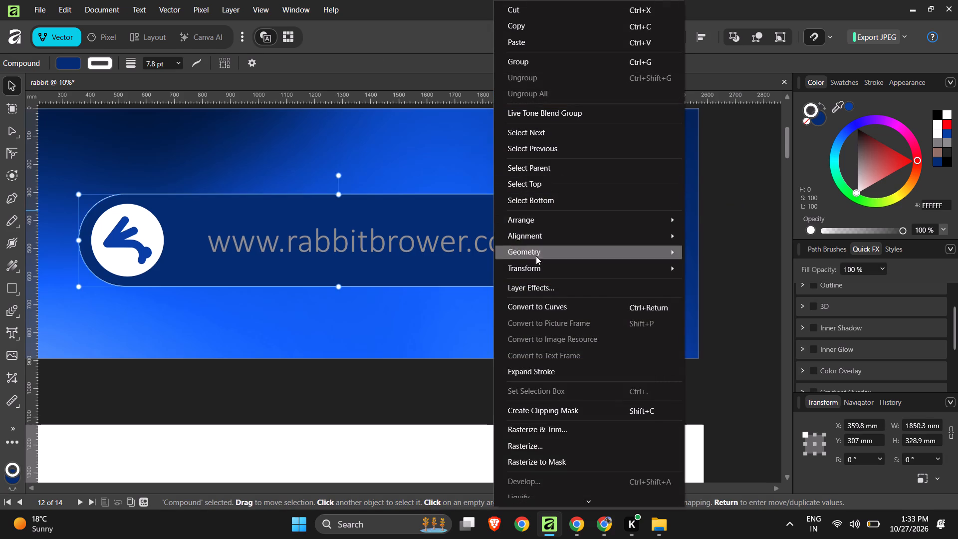
click(538, 281)
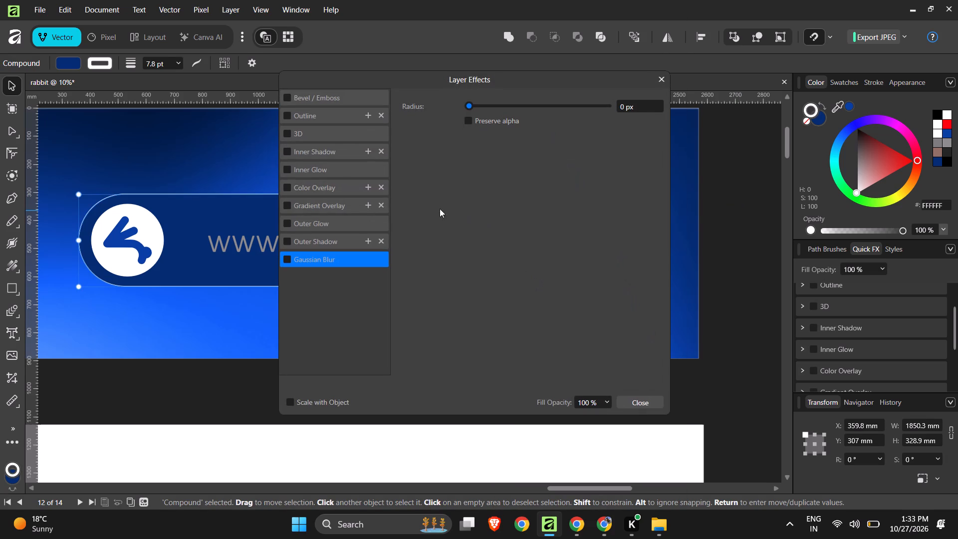
click(335, 92)
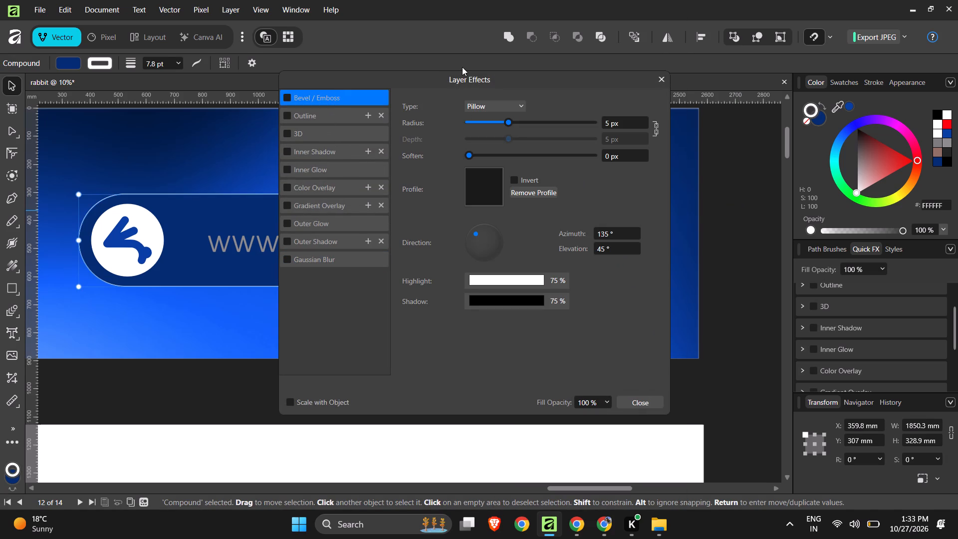
drag(462, 67, 610, 190)
drag(510, 82, 574, 100)
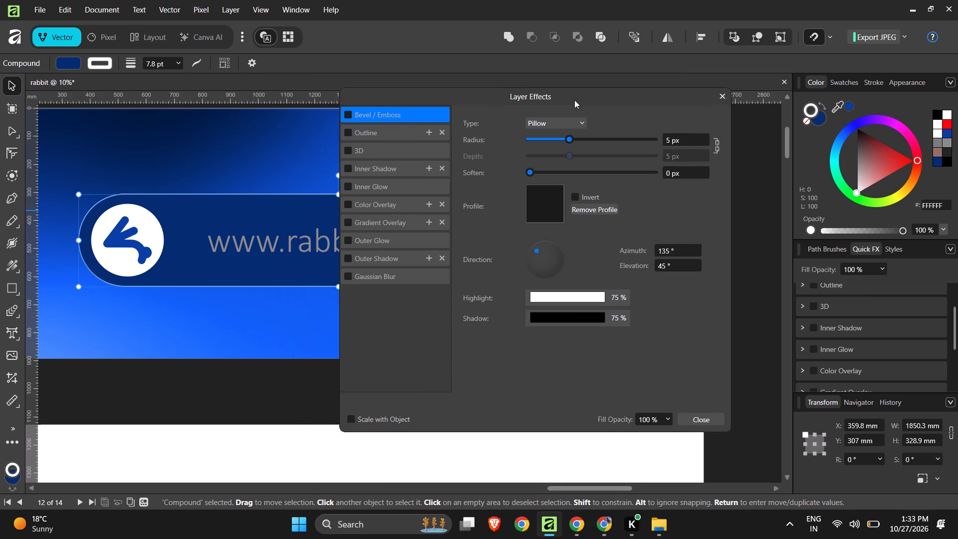
drag(574, 100, 711, 148)
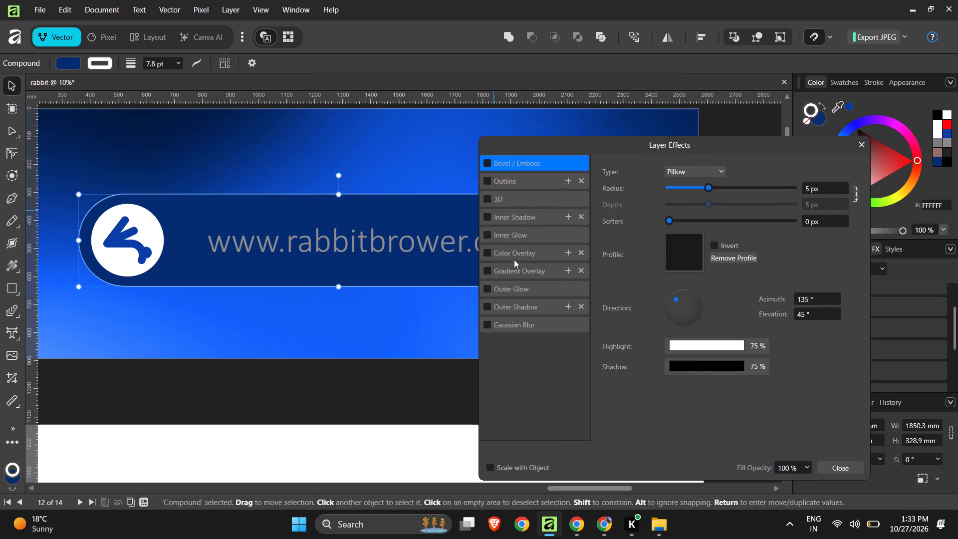
click(515, 252)
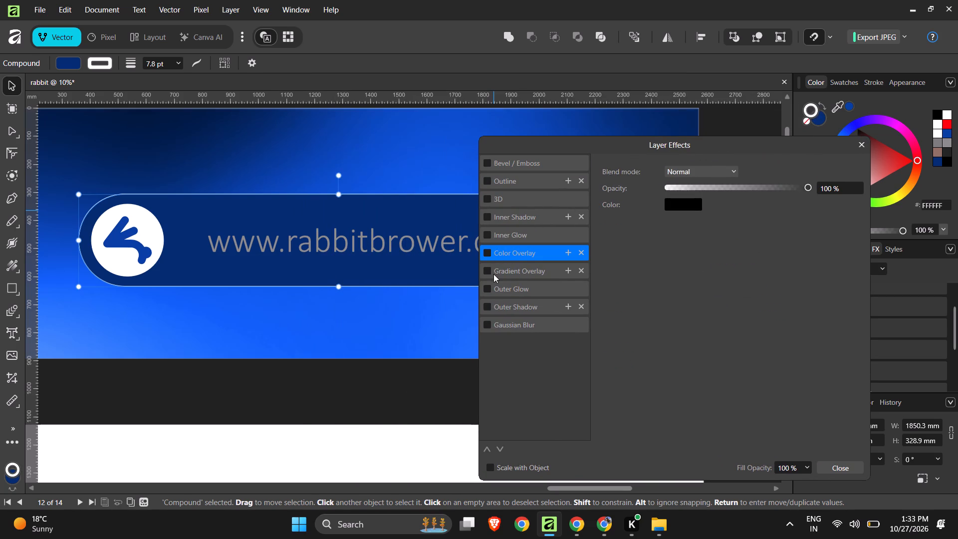
click(496, 234)
click(486, 234)
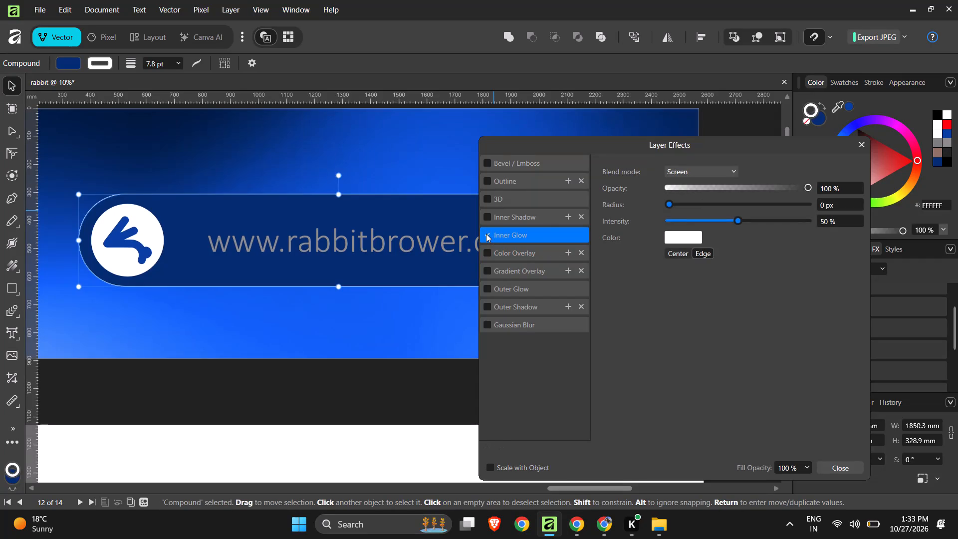
drag(670, 201, 719, 204)
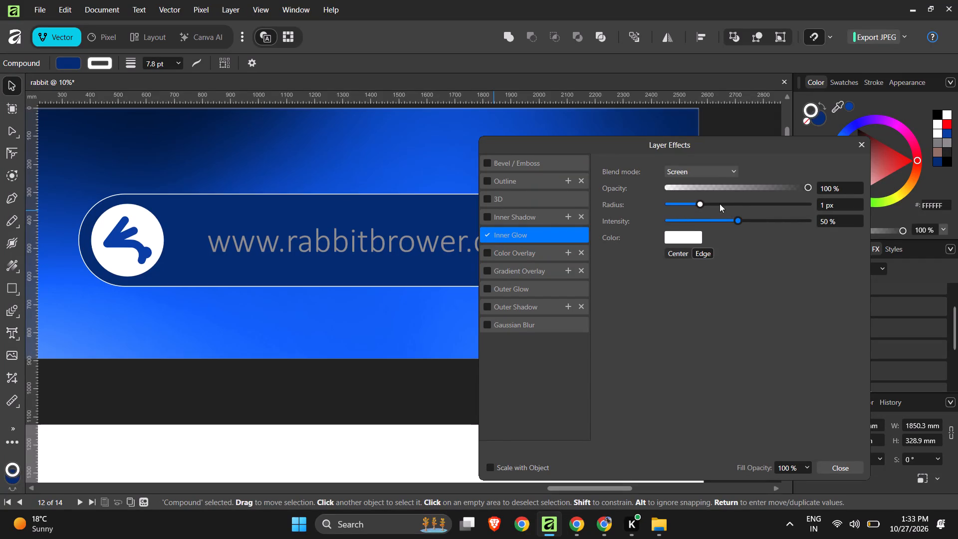
drag(719, 204, 764, 209)
Add a linear Gradient Overlay to the address bar pill and set its end stop to violet-blue RGB 23, 0, 176.
click(507, 275)
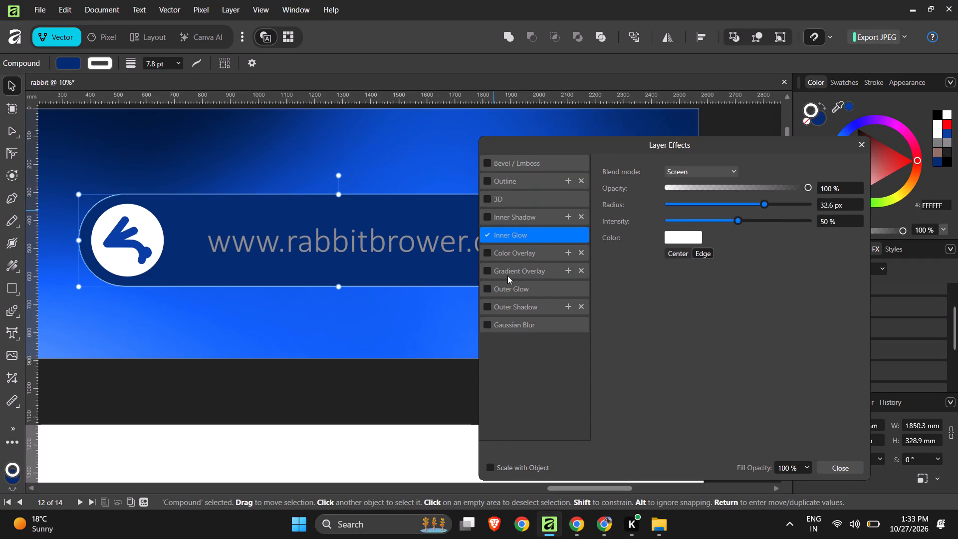
click(488, 270)
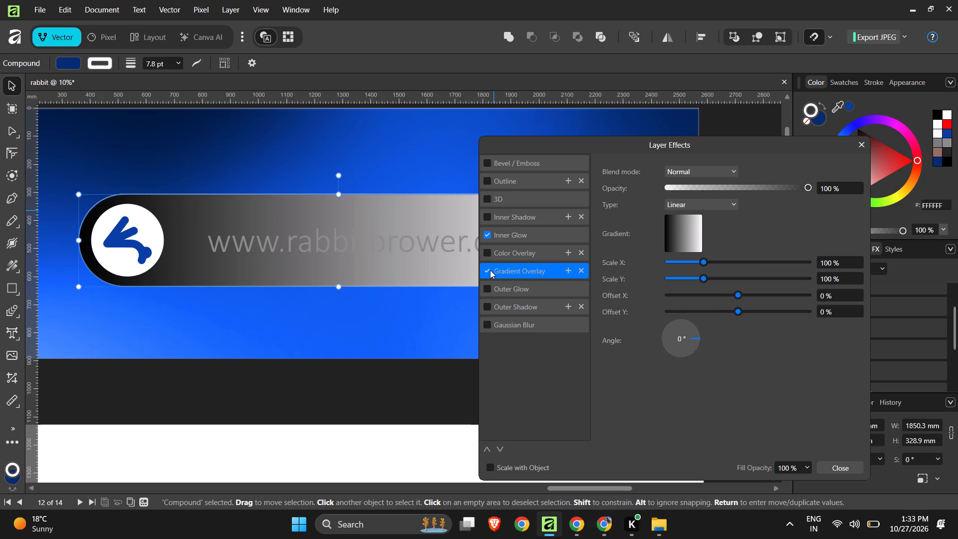
click(686, 225)
double_click(564, 275)
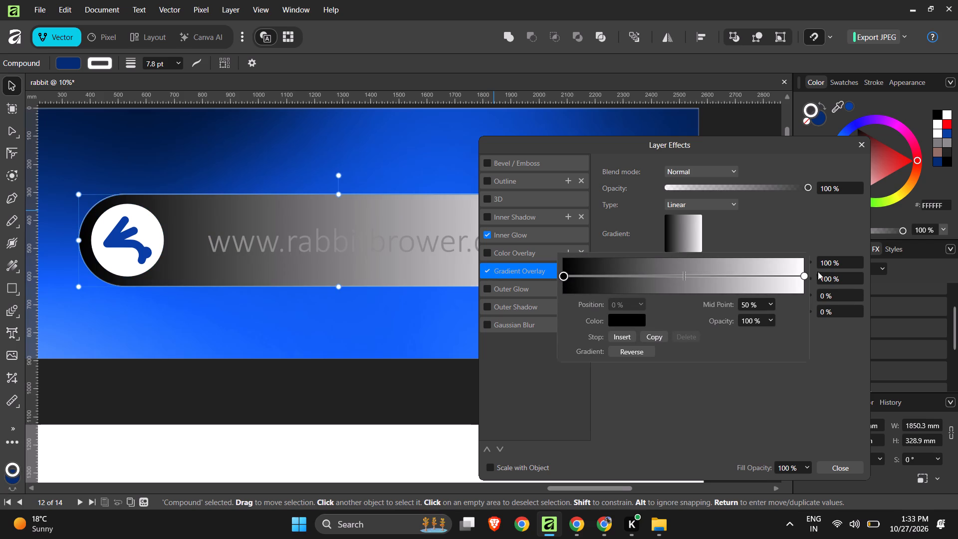
double_click(805, 274)
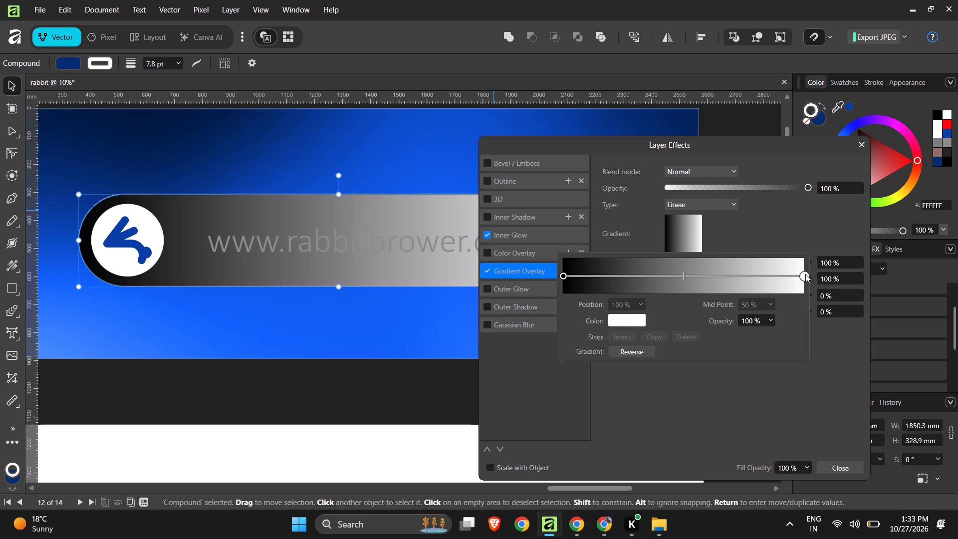
click(634, 320)
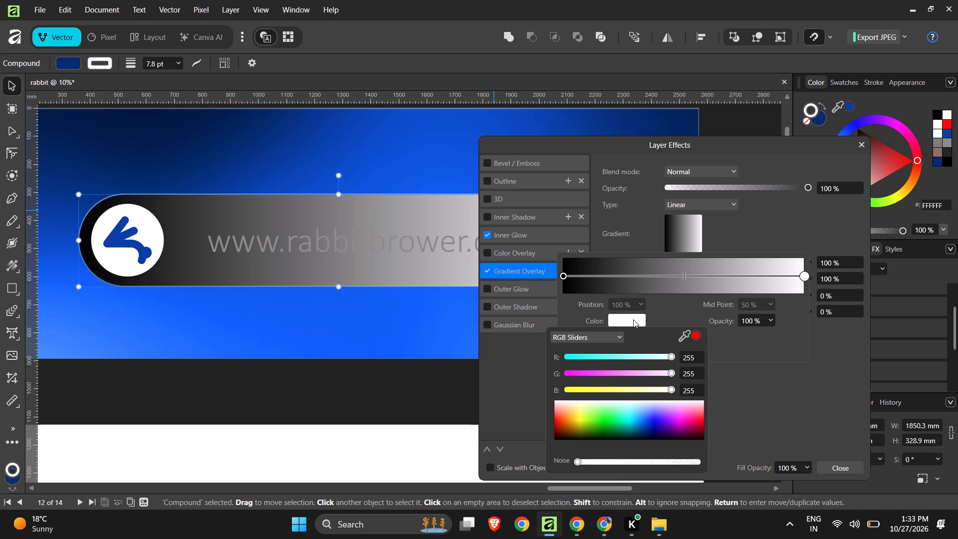
click(683, 335)
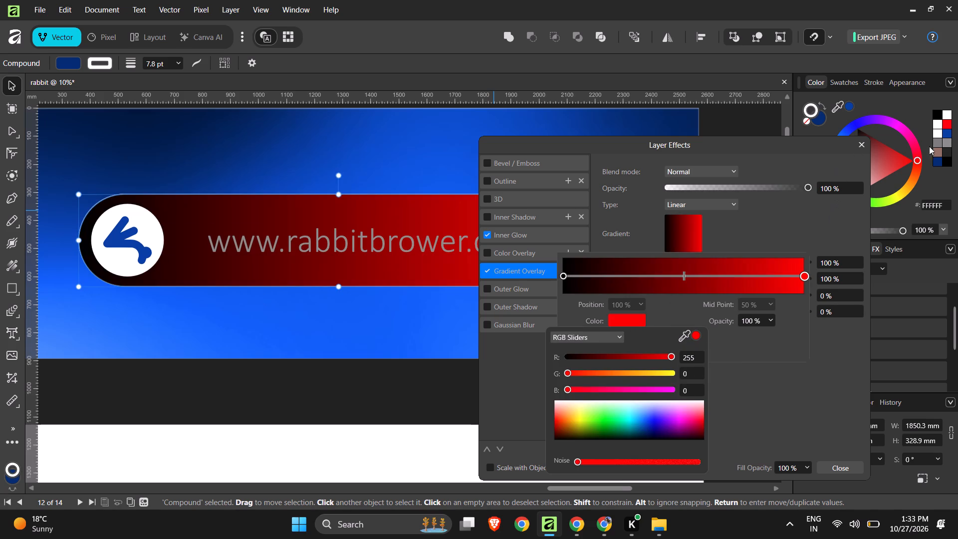
click(948, 133)
click(948, 134)
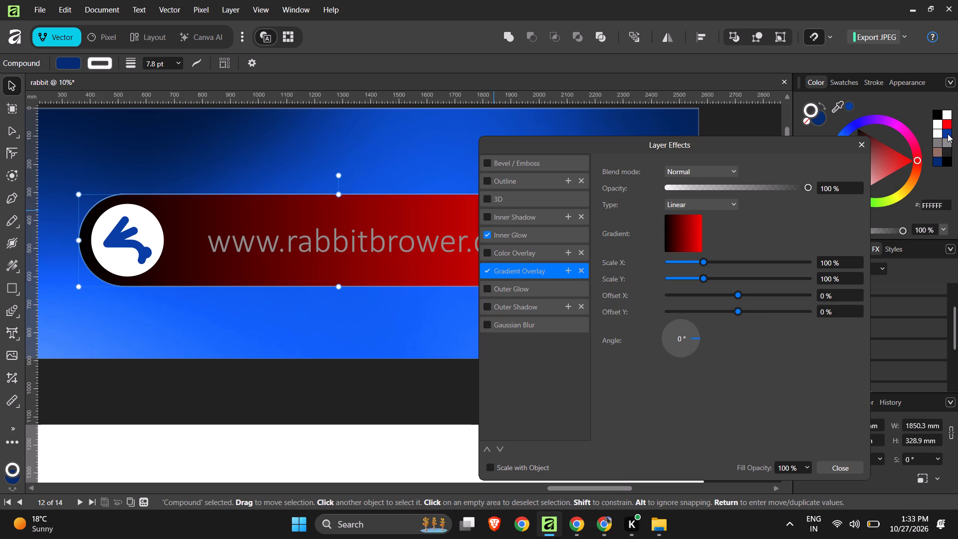
click(688, 230)
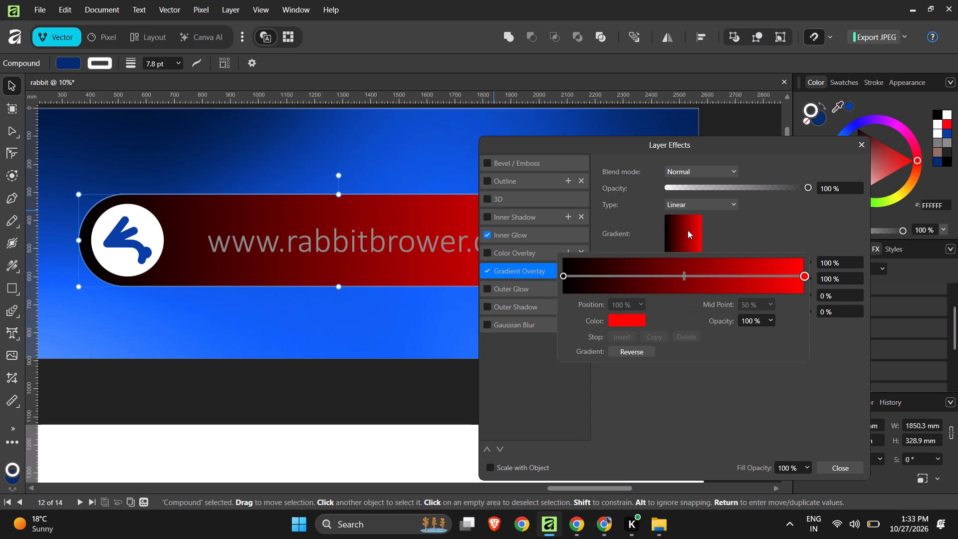
click(630, 324)
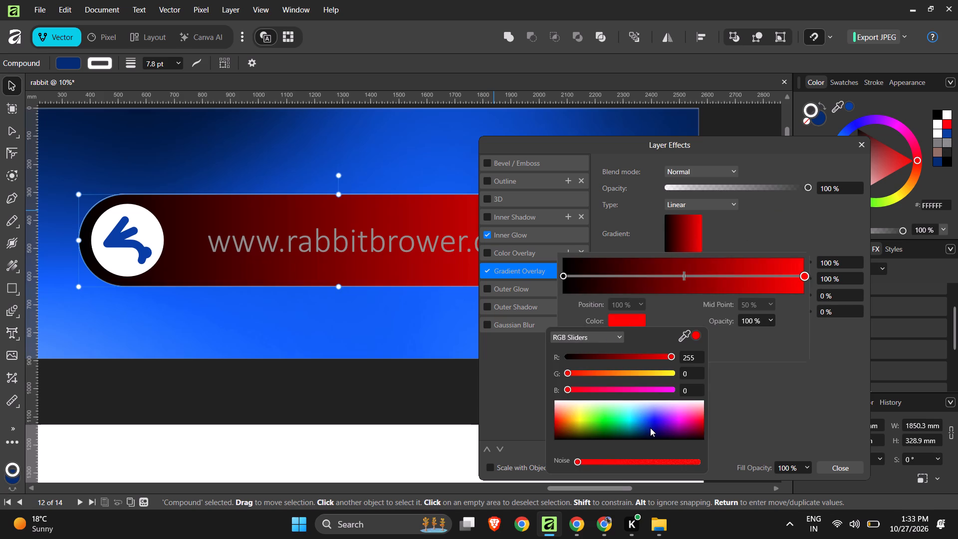
drag(650, 428, 658, 426)
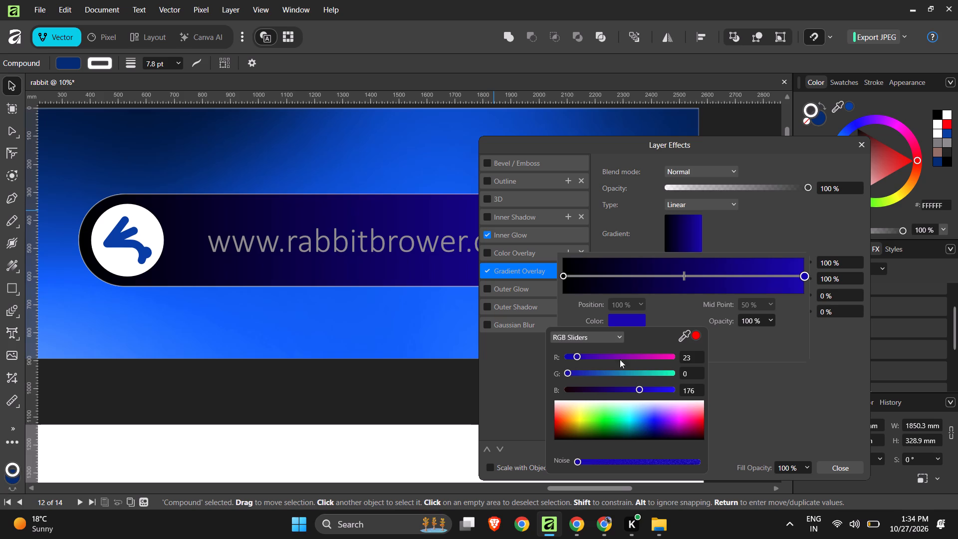
Set the Gradient Overlay's start stop to dark navy RGB 0, 23, 76 and close the layer effects.
double_click(563, 274)
double_click(563, 274)
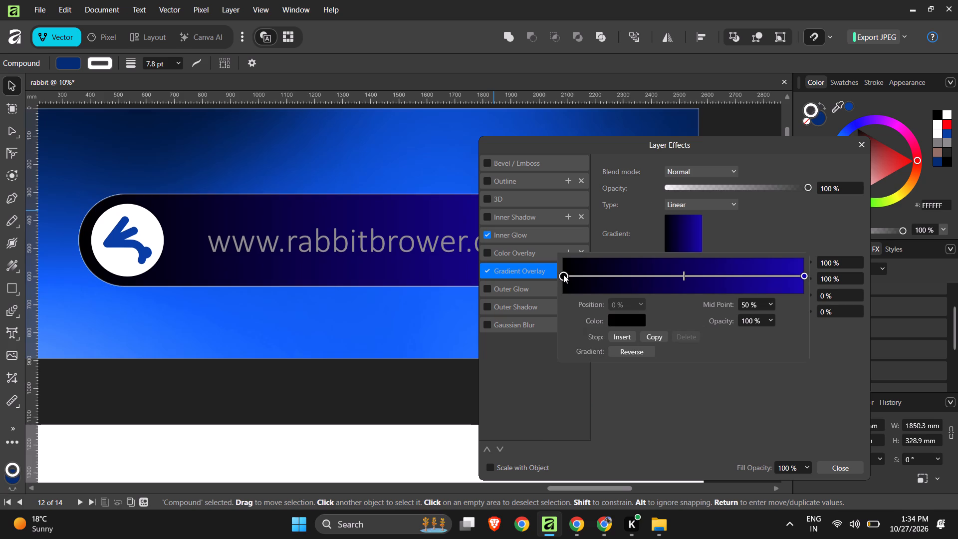
click(623, 320)
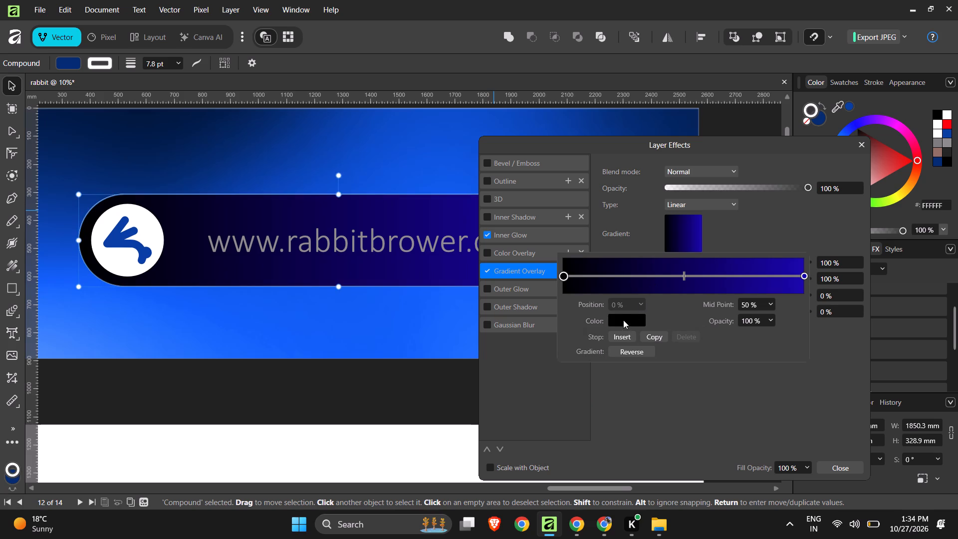
click(648, 432)
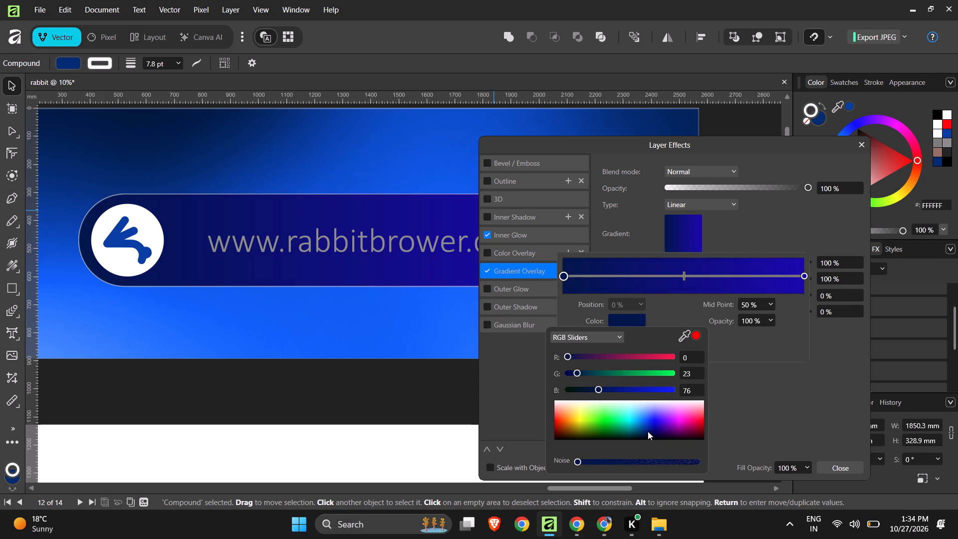
click(845, 467)
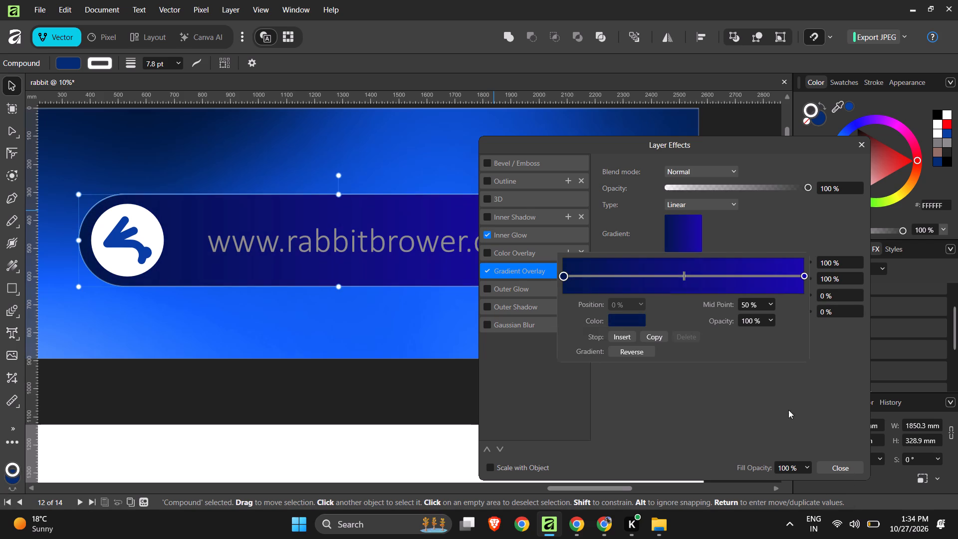
click(858, 464)
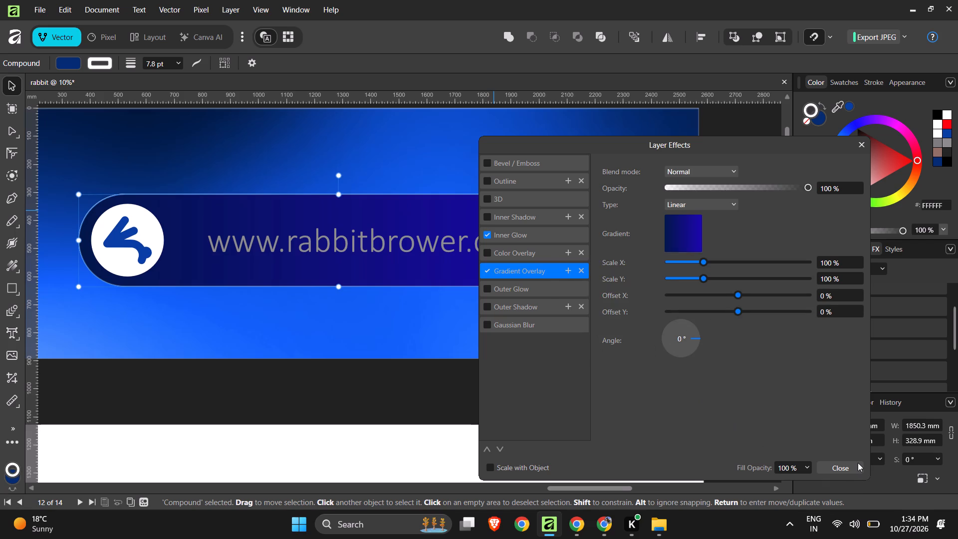
click(851, 462)
click(618, 418)
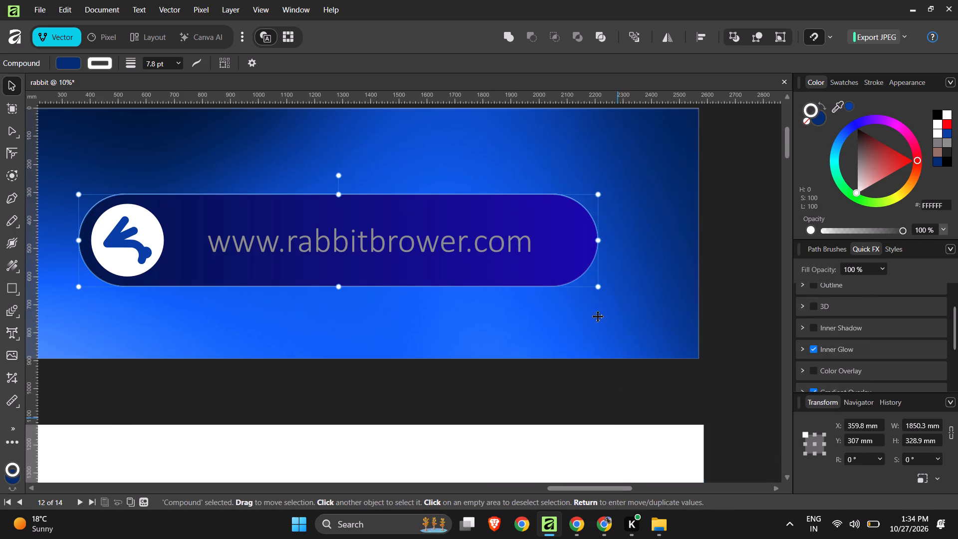
click(383, 247)
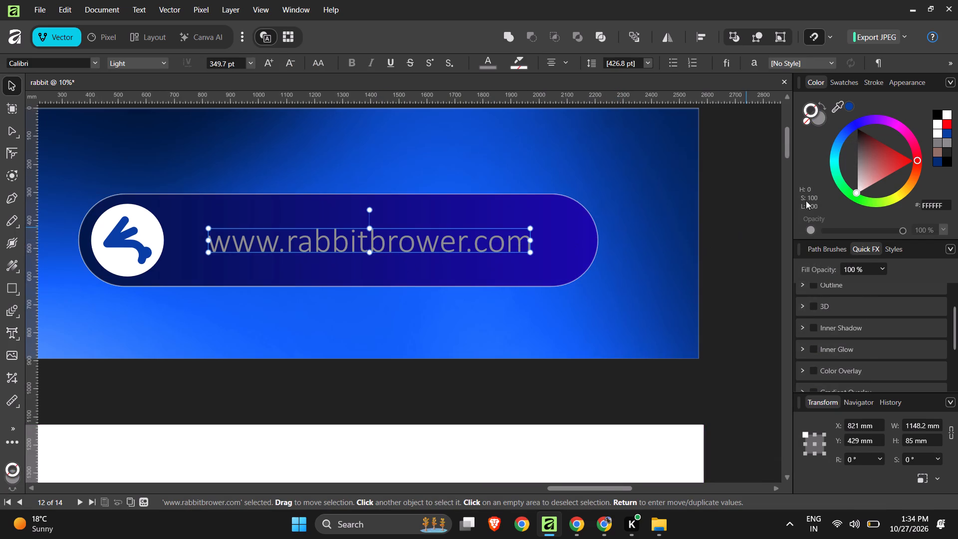
drag(457, 246, 449, 246)
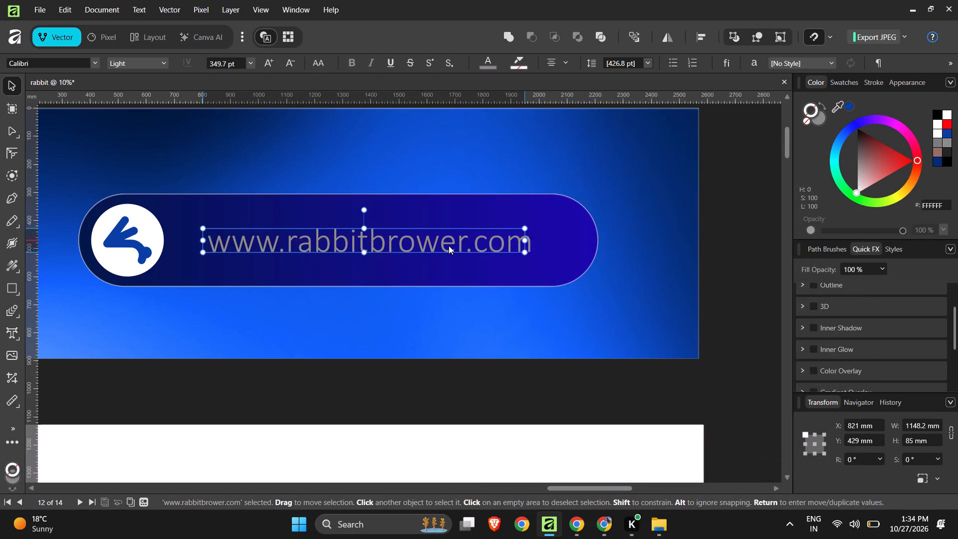
drag(449, 246, 452, 246)
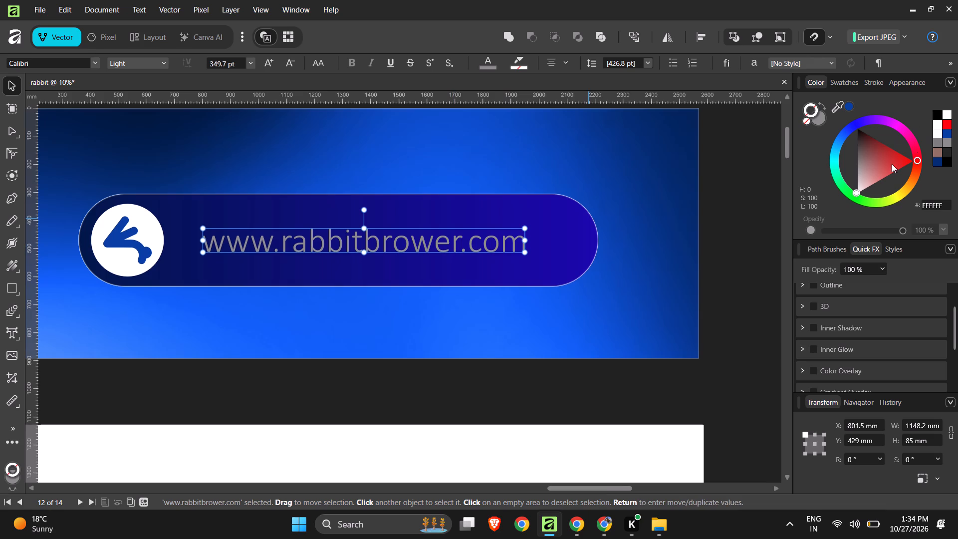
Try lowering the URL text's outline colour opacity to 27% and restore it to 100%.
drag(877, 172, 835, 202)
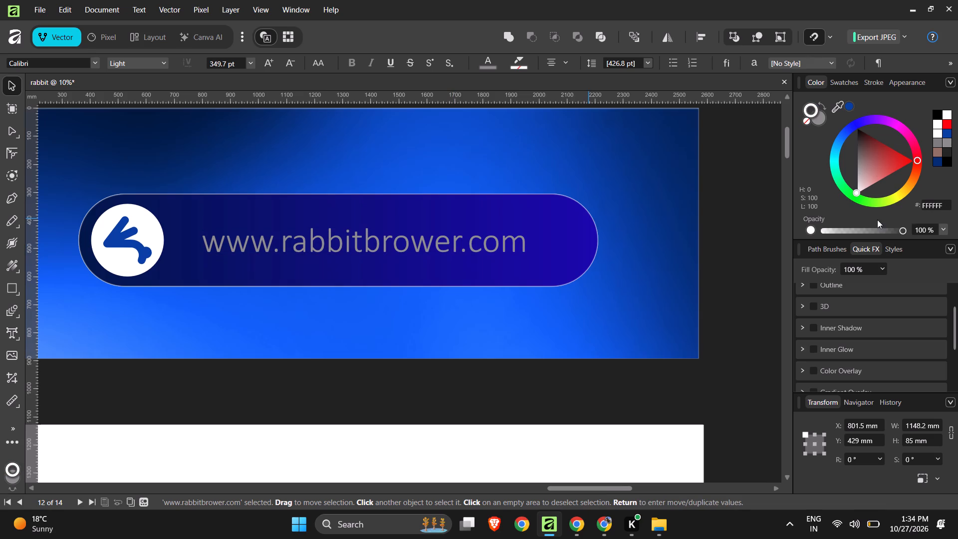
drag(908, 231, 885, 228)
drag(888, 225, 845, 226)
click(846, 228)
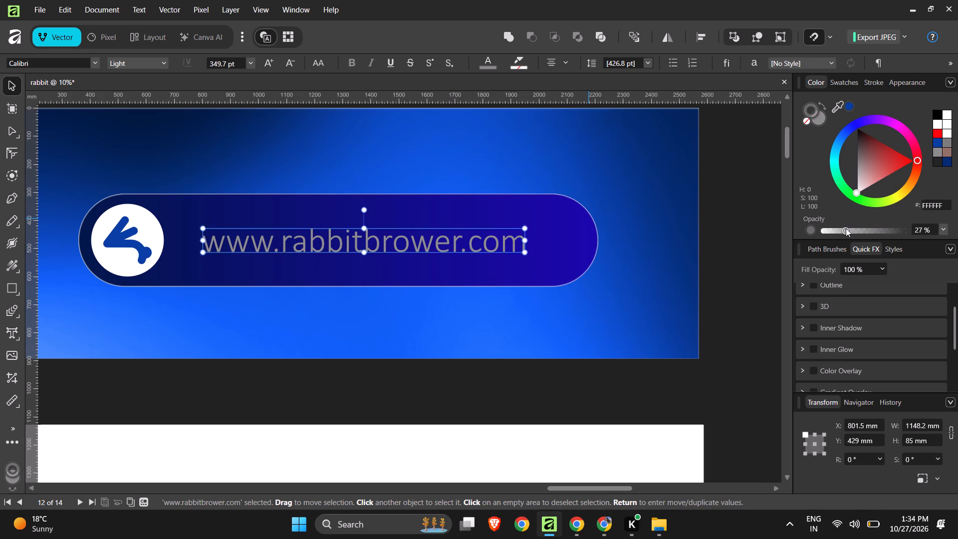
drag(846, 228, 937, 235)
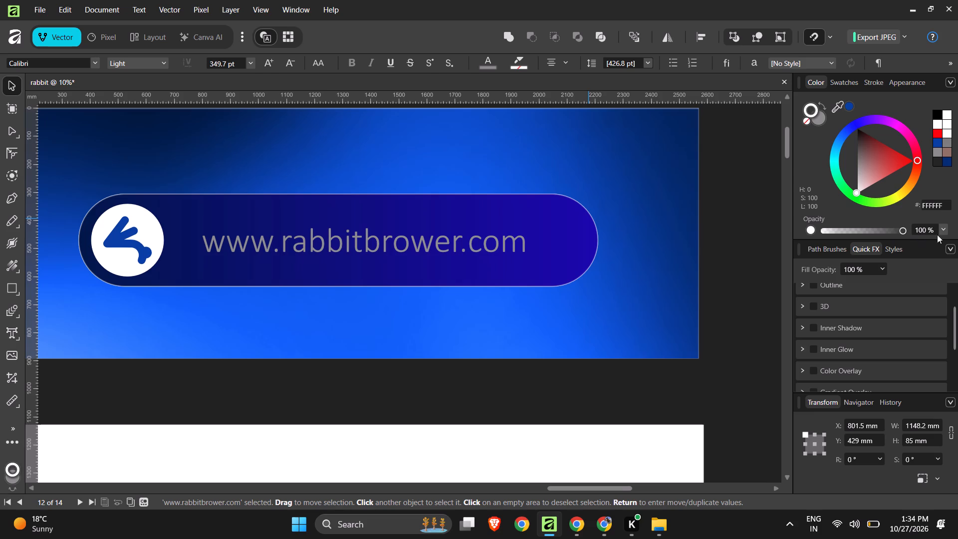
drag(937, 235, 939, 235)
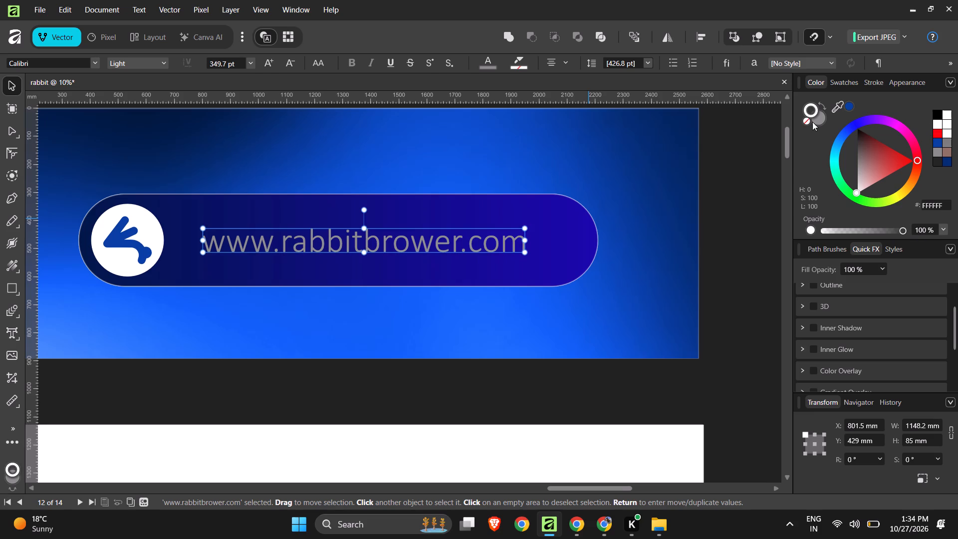
click(806, 118)
key(x)
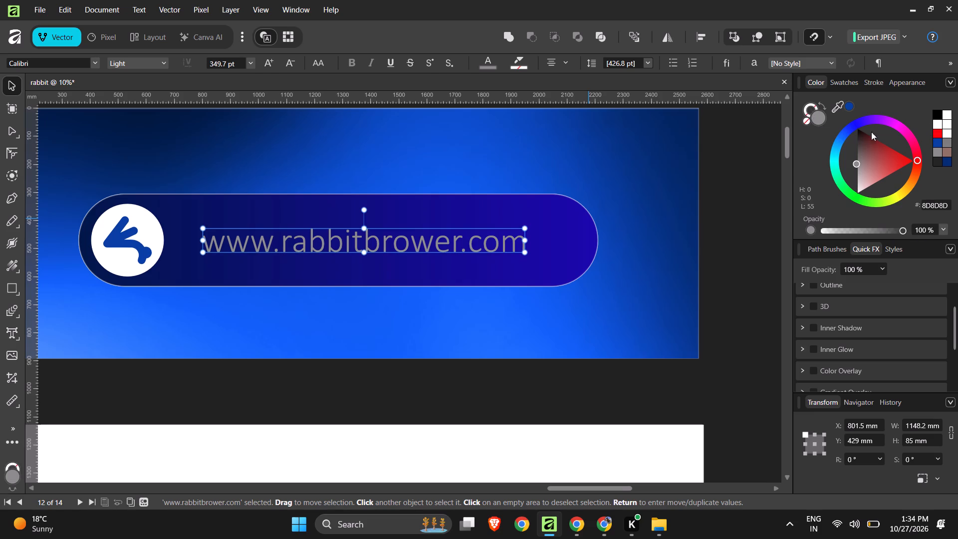
click(945, 127)
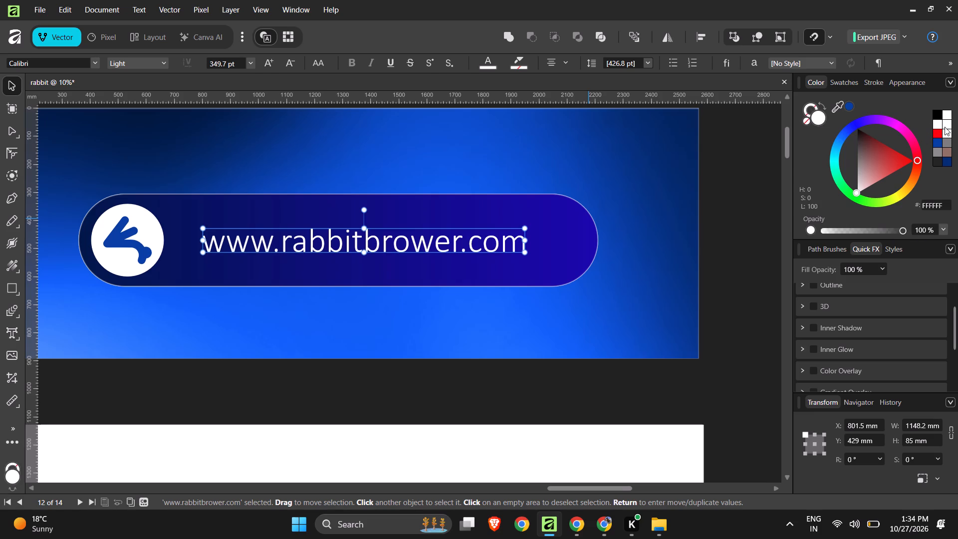
double_click(726, 236)
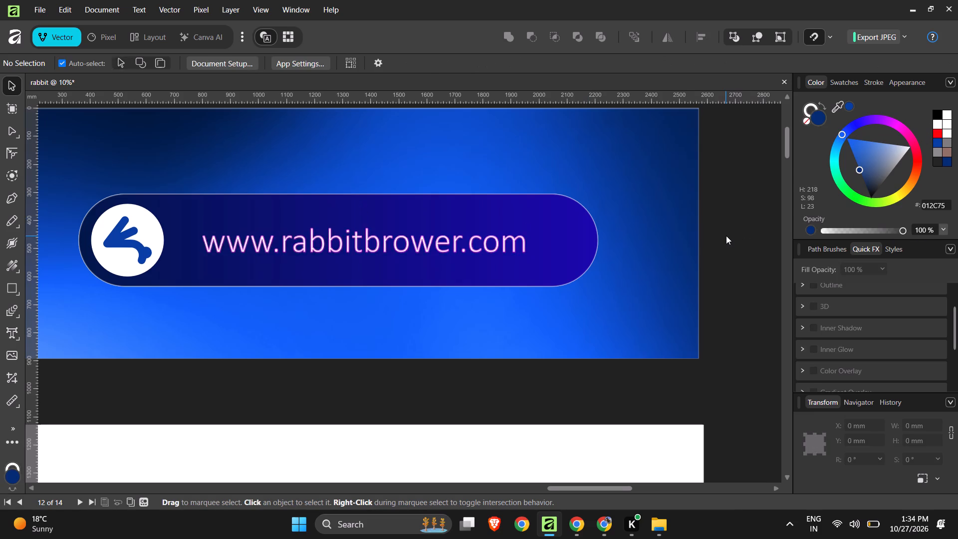
Delete the tablet-search-engine-system-screen.jpg gradient image behind the small Rabbit logo on Artboard3.
ctrl+scroll(726, 236, down, 4)
ctrl+scroll(726, 236, up, 3)
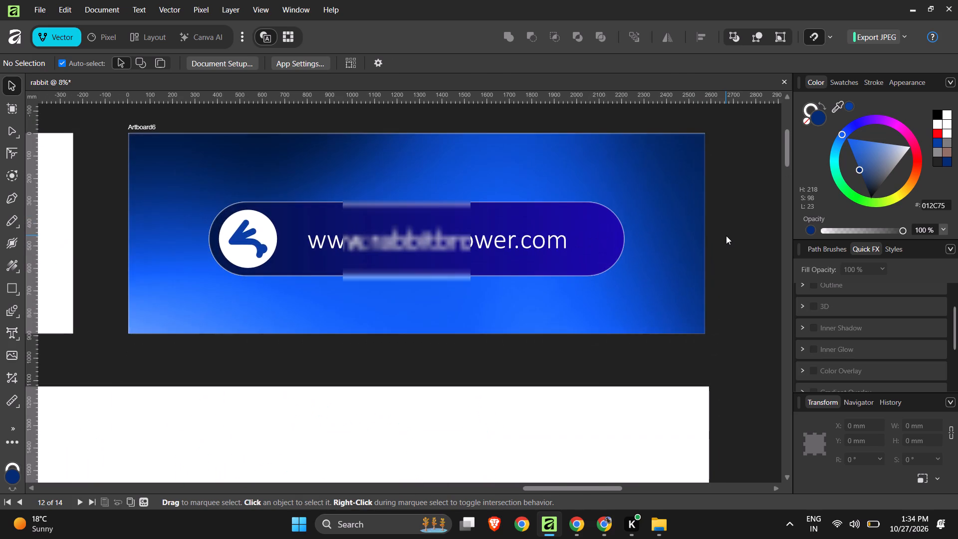
ctrl+scroll(726, 236, down, 1)
ctrl+scroll(726, 236, up, 1)
ctrl+scroll(726, 236, down, 8)
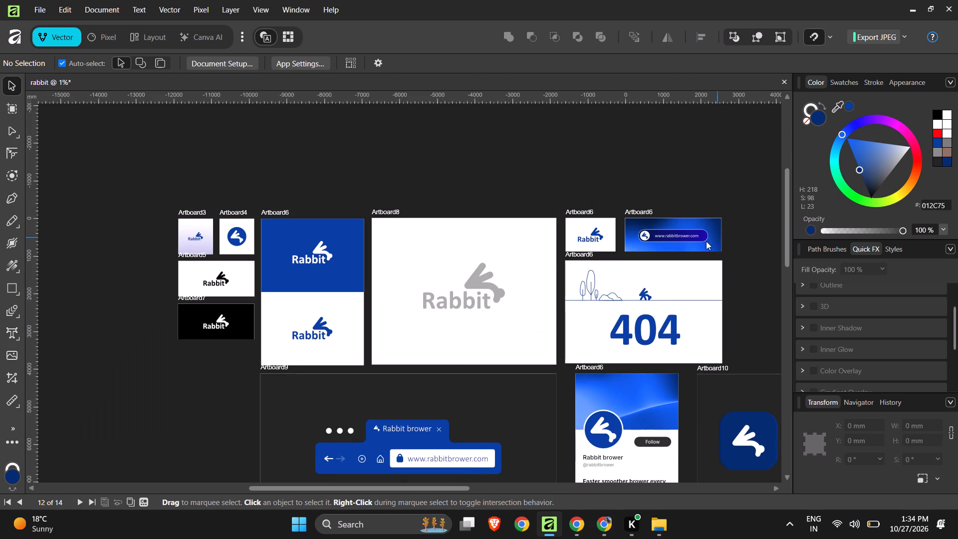
click(204, 243)
ctrl+scroll(185, 256, down, 2)
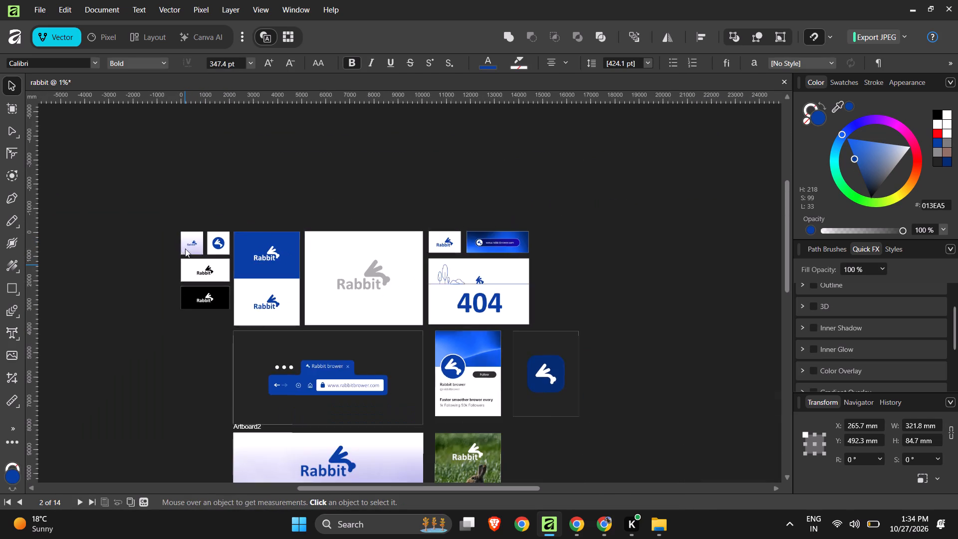
ctrl+scroll(190, 241, up, 6)
click(205, 225)
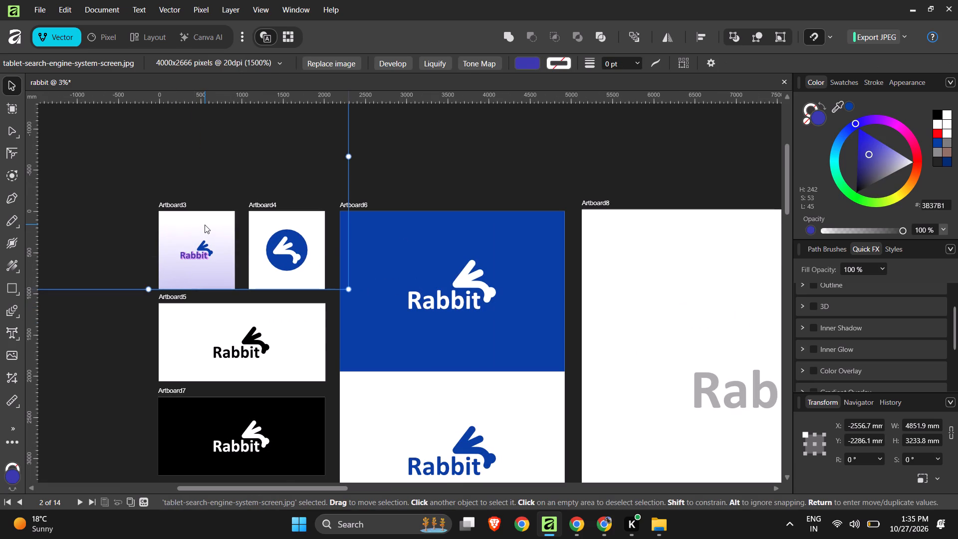
key(BackSpace)
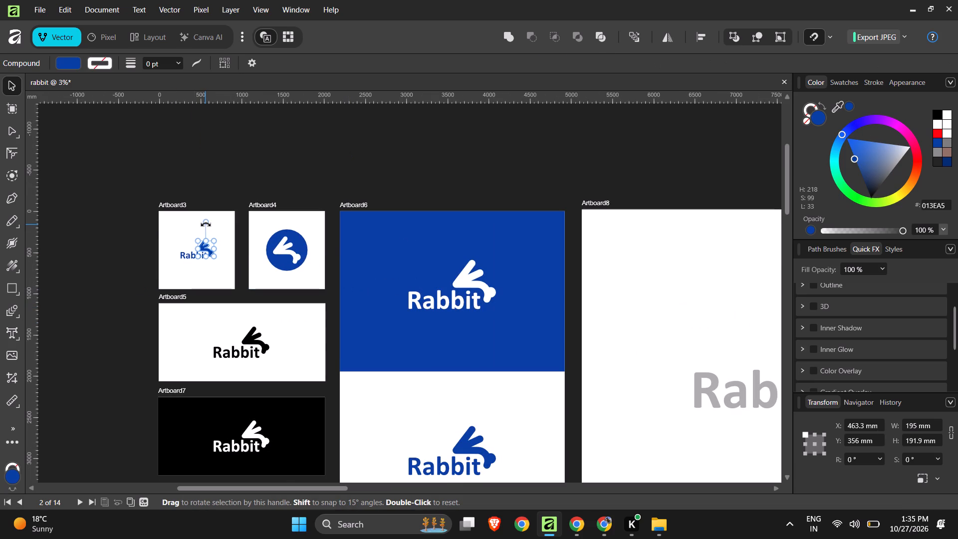
click(312, 161)
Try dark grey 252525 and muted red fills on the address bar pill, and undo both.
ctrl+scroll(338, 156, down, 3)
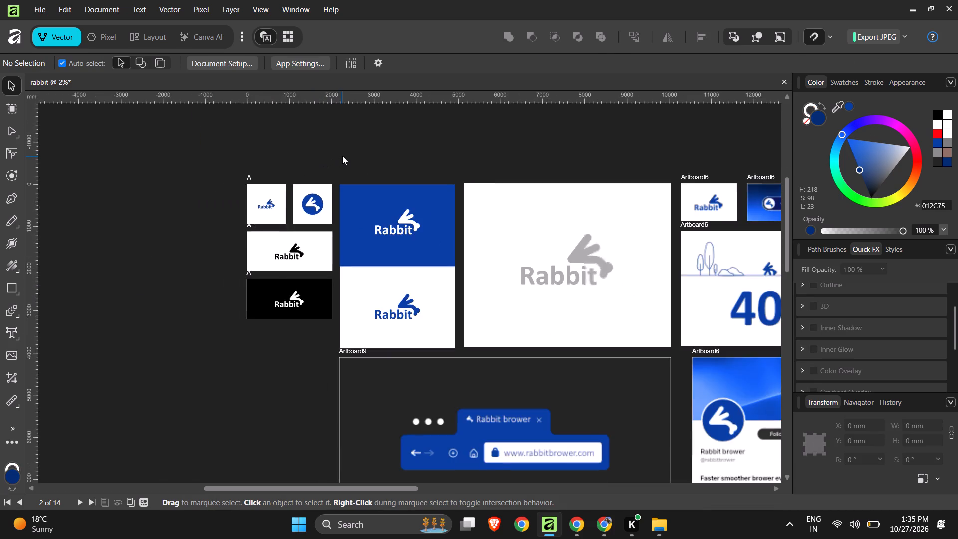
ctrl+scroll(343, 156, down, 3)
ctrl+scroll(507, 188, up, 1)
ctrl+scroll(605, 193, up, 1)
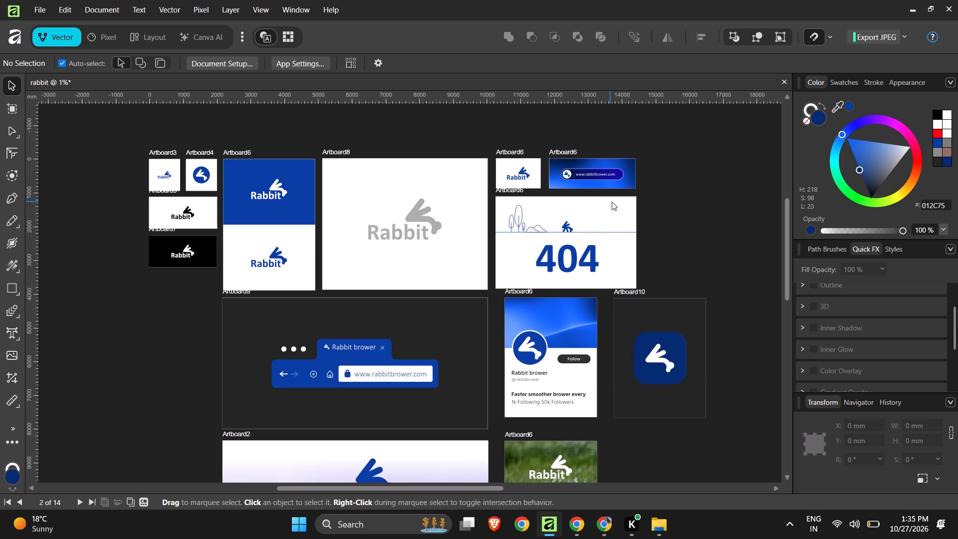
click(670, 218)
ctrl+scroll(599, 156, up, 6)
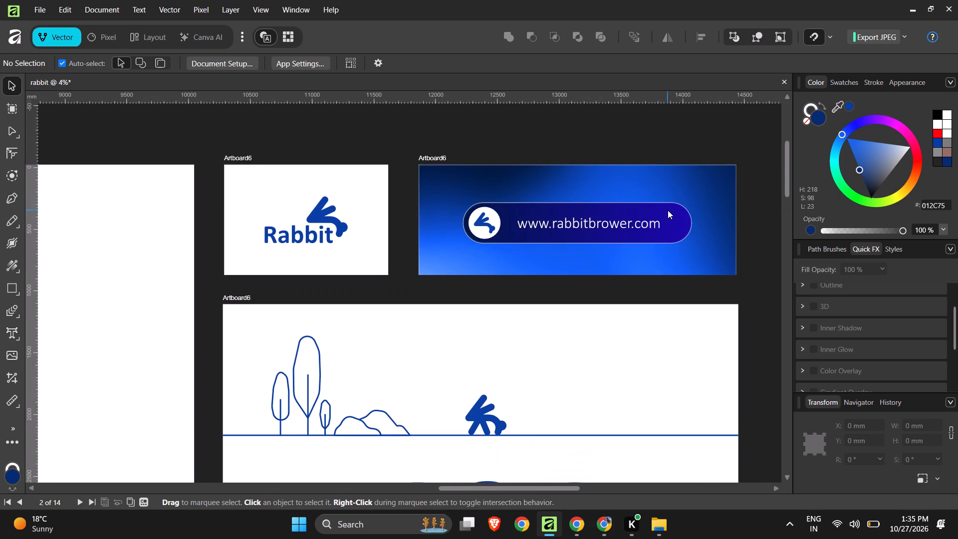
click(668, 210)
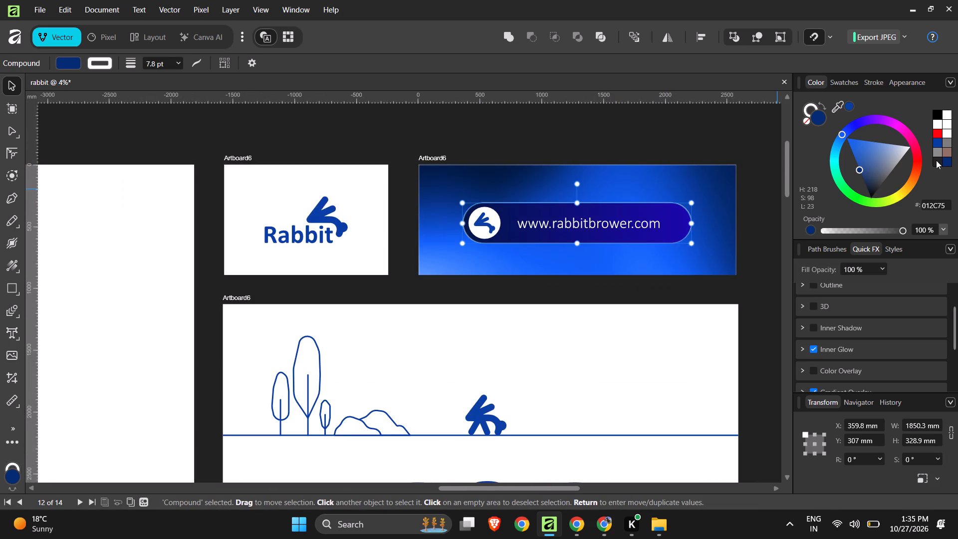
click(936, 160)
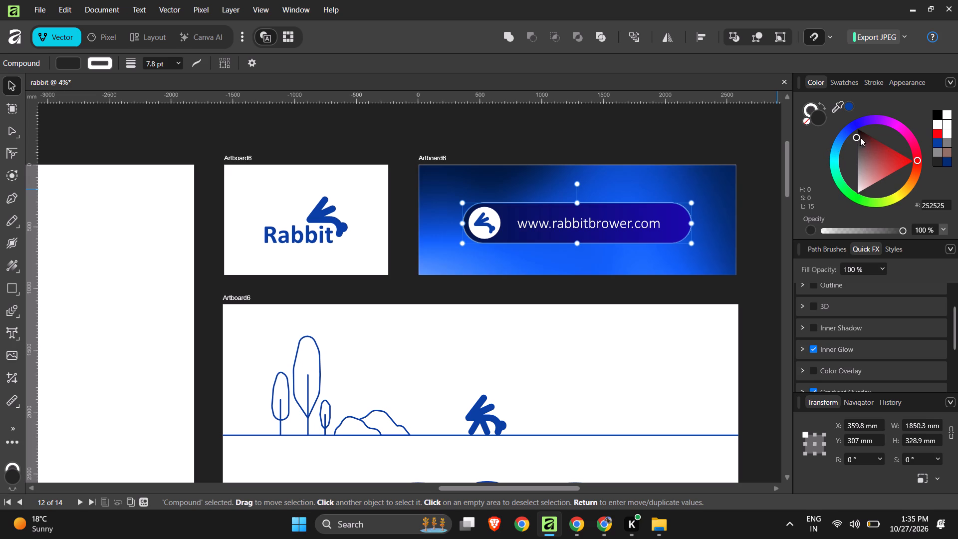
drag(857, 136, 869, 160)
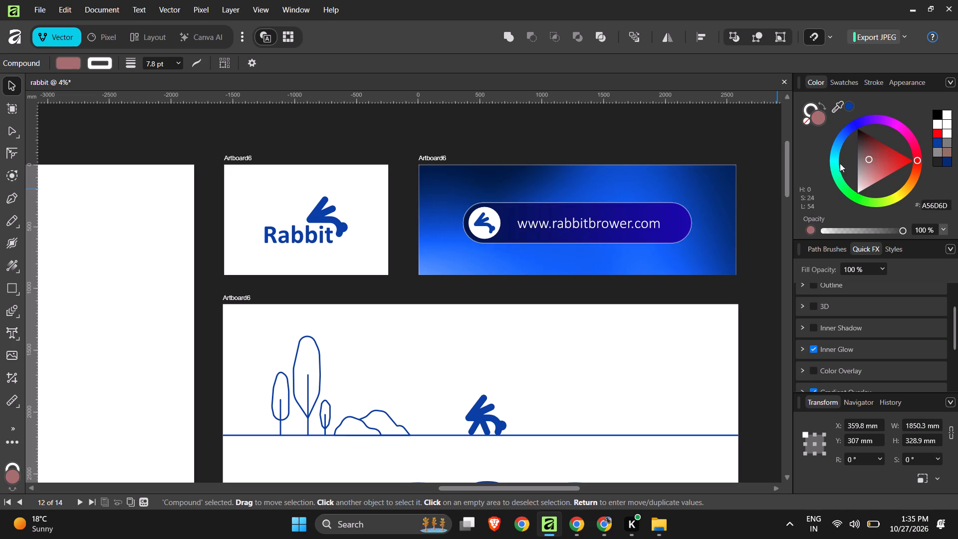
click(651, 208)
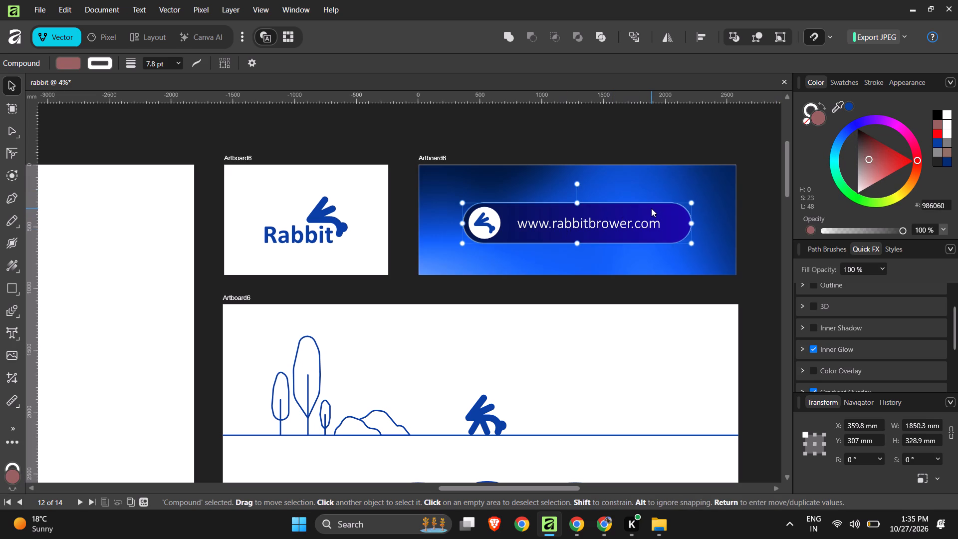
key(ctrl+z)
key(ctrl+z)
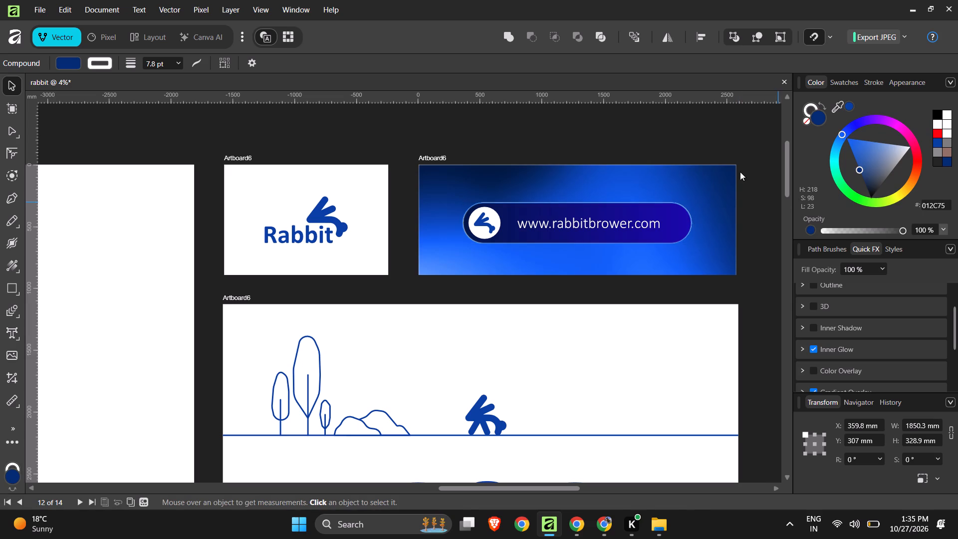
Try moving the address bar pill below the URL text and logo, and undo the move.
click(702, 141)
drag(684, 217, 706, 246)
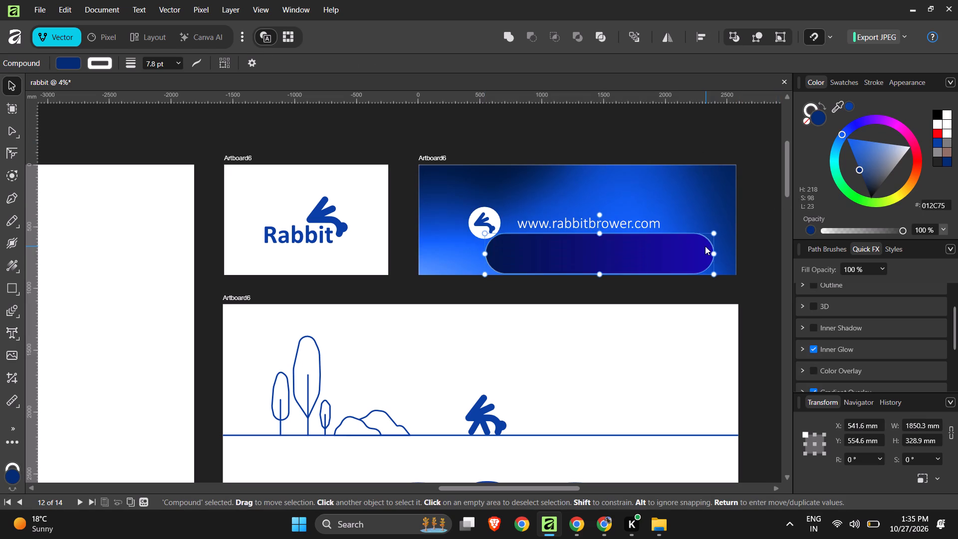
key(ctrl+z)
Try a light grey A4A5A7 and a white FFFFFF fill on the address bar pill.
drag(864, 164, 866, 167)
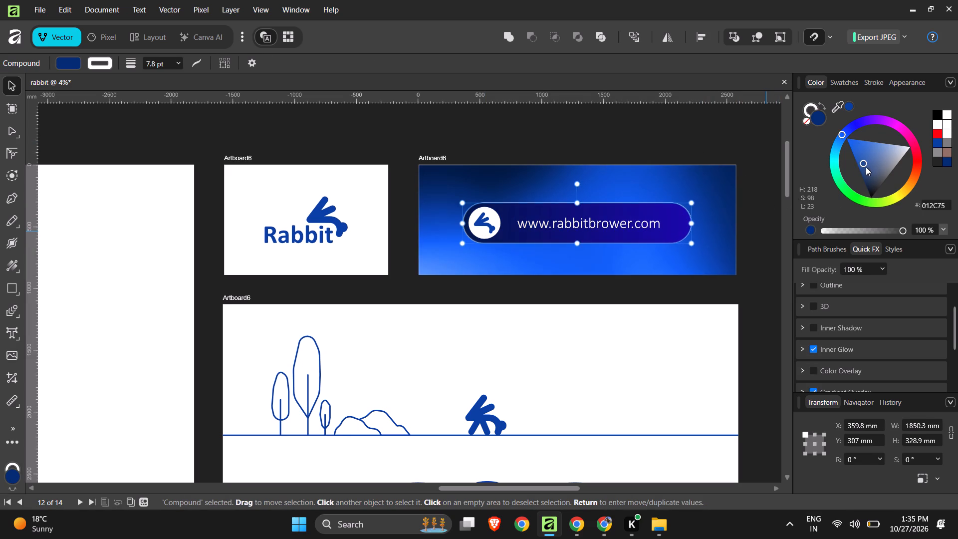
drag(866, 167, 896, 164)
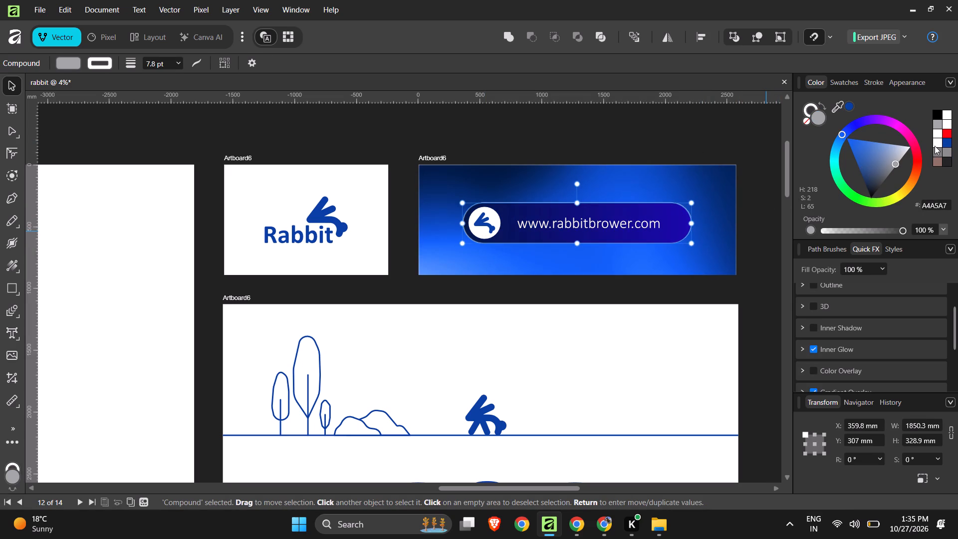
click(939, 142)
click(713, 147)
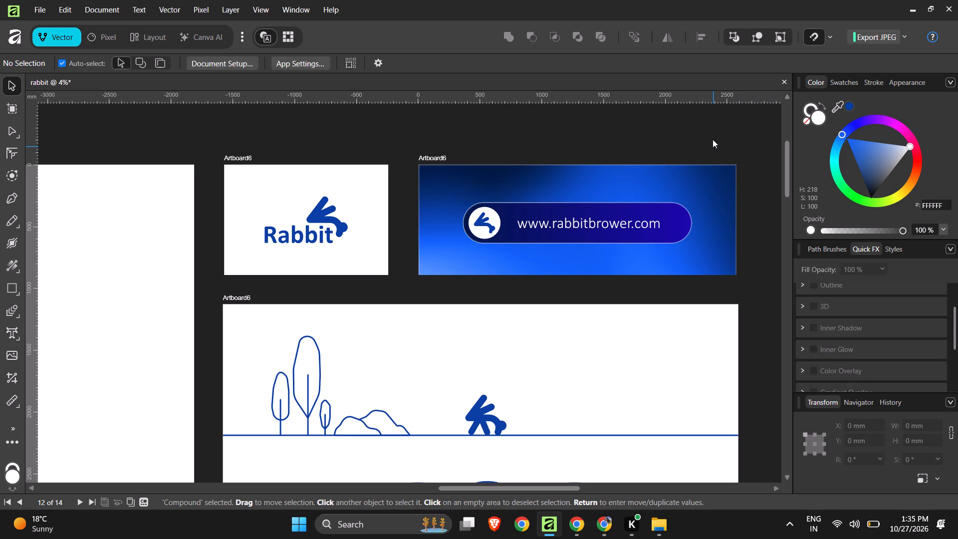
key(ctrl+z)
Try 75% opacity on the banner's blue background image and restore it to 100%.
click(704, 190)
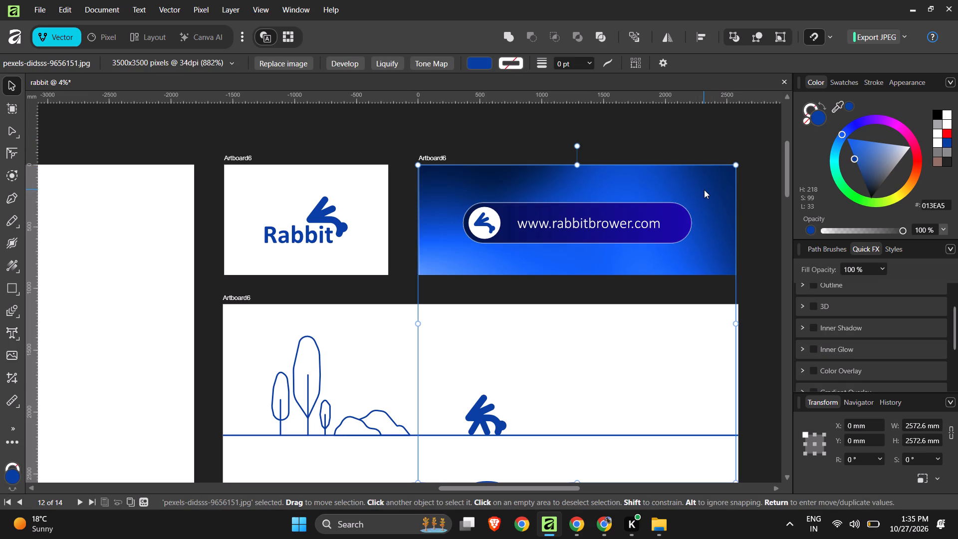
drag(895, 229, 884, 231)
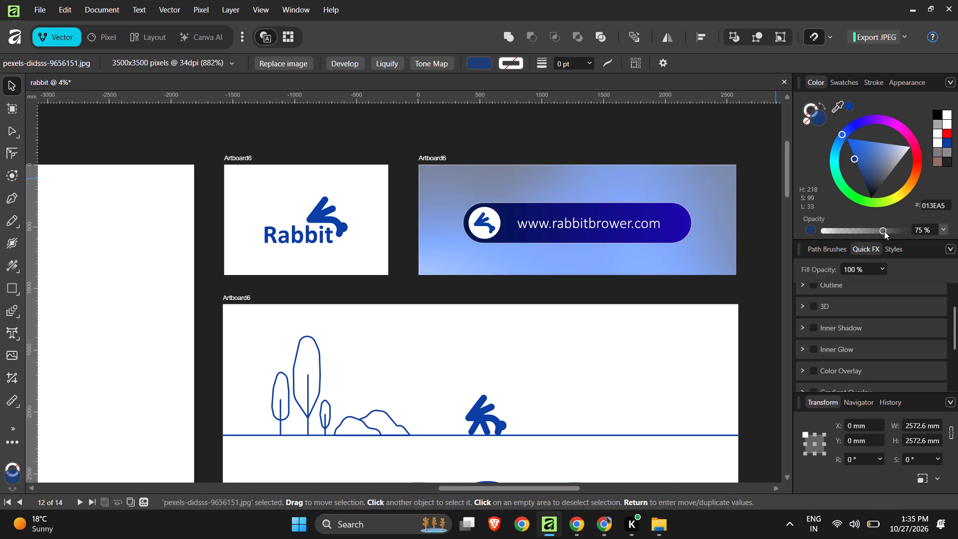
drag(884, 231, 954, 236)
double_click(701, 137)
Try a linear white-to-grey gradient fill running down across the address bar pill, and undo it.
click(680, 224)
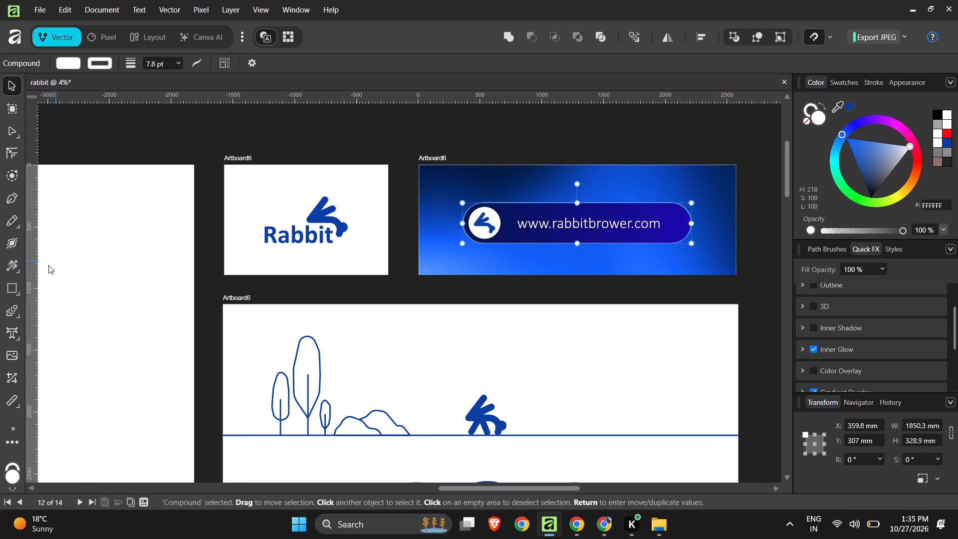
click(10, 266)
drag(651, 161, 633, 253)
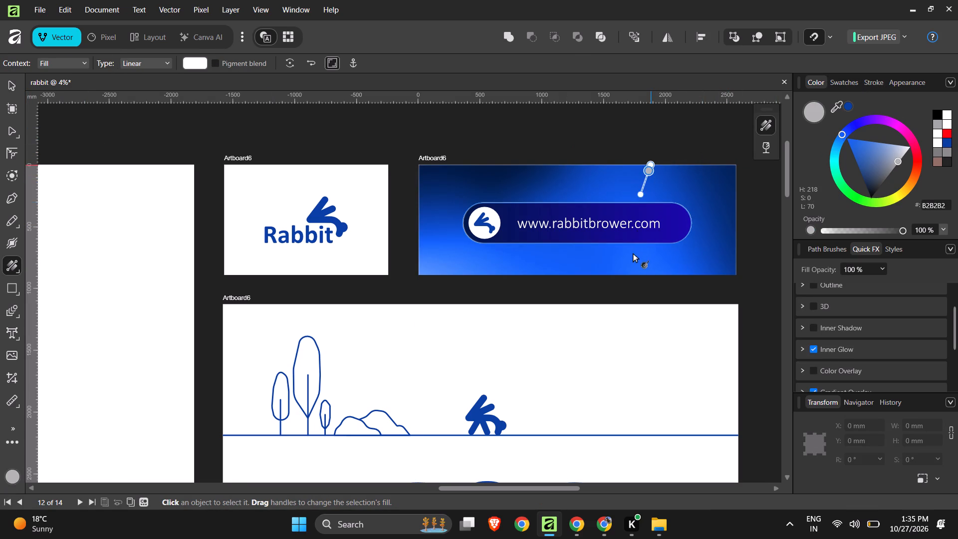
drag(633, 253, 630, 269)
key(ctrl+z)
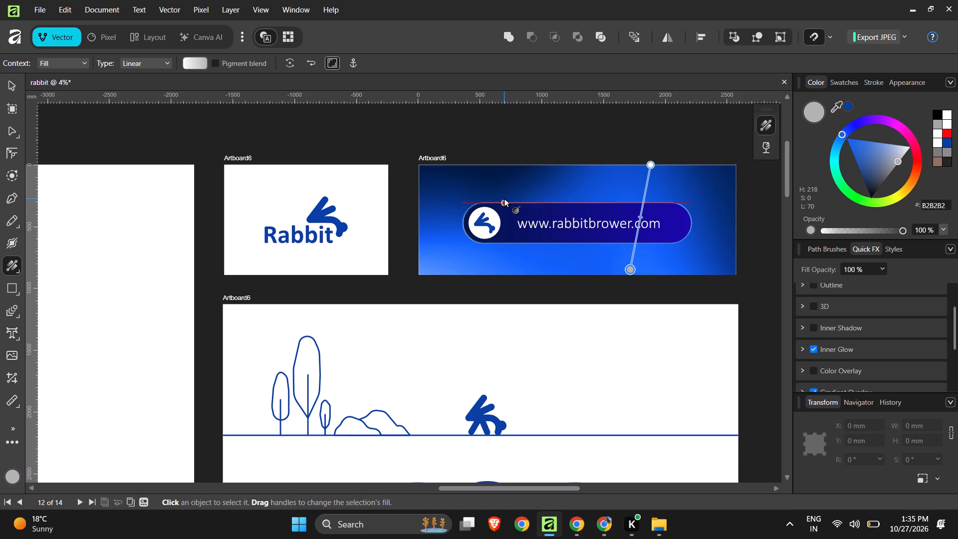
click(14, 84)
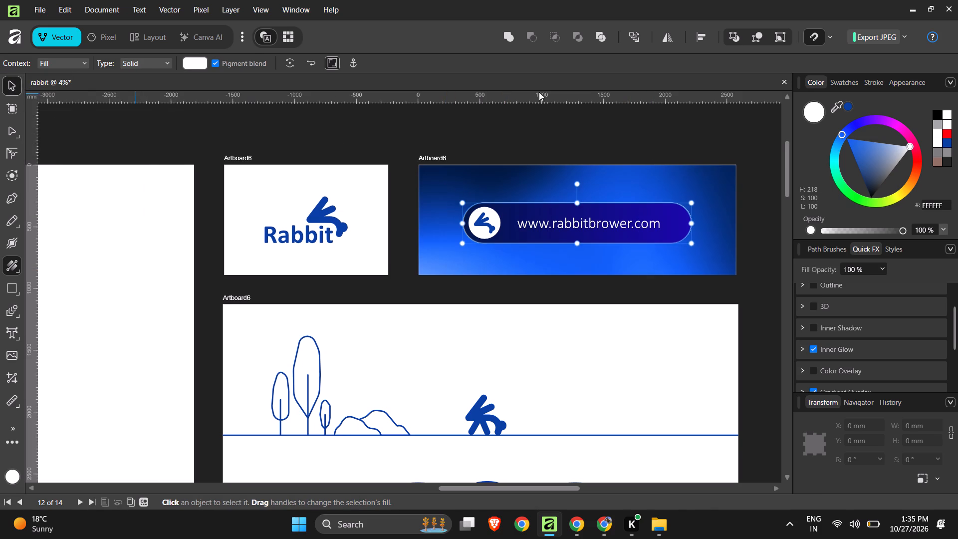
Set the address bar pill's fill to none.
click(596, 123)
click(680, 219)
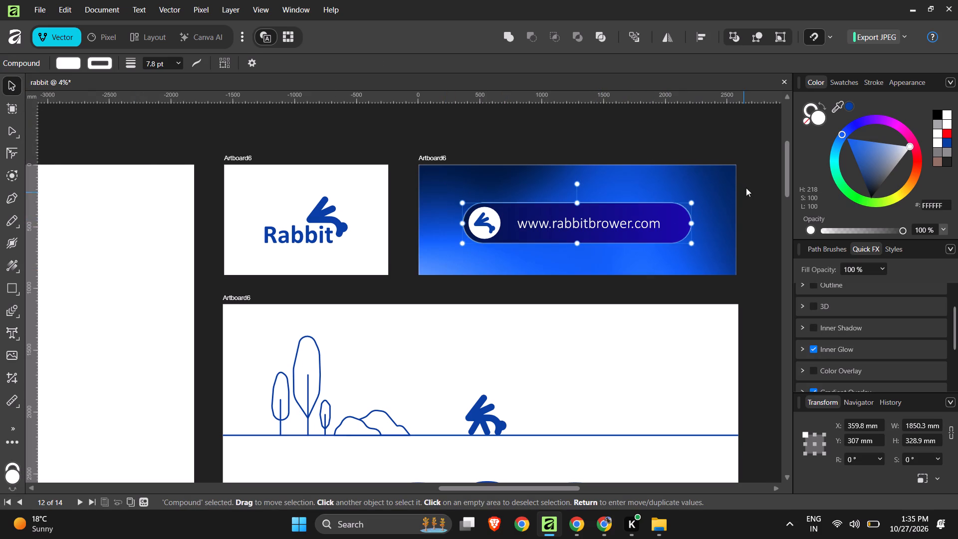
click(937, 113)
click(805, 120)
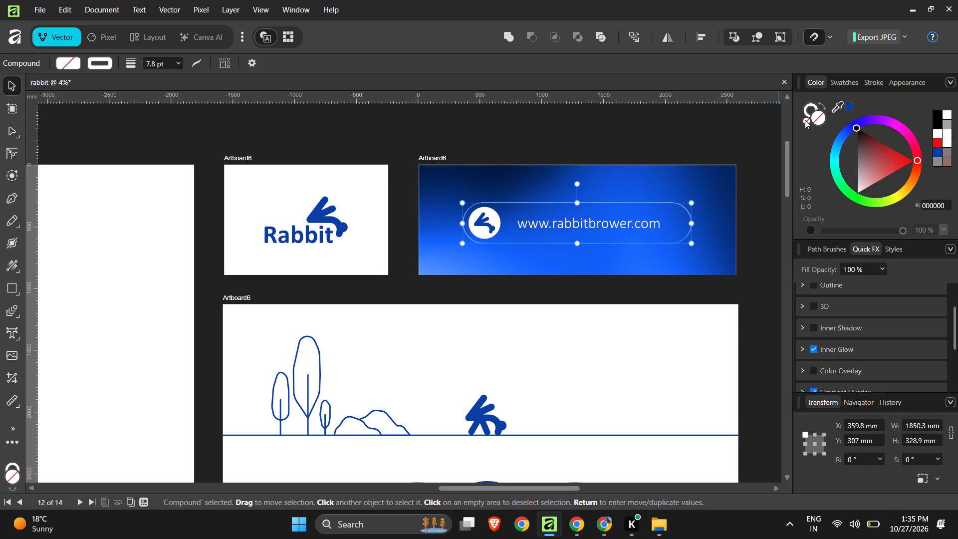
click(805, 120)
Set the address bar pill's fill to white FFFFFF.
click(939, 136)
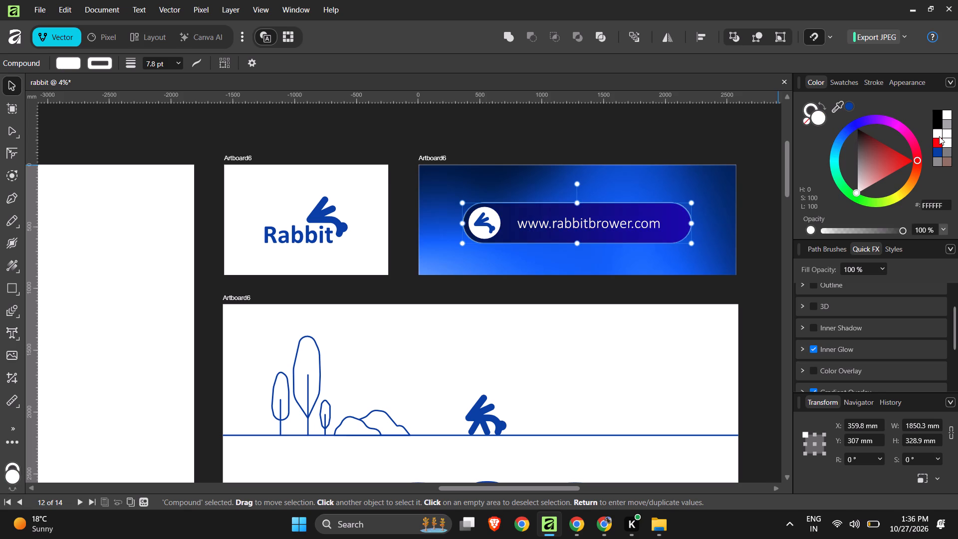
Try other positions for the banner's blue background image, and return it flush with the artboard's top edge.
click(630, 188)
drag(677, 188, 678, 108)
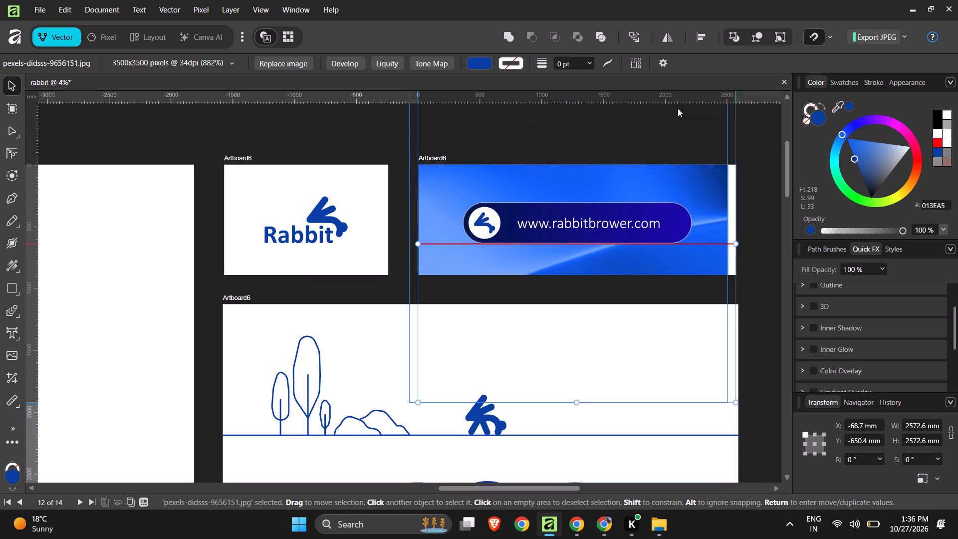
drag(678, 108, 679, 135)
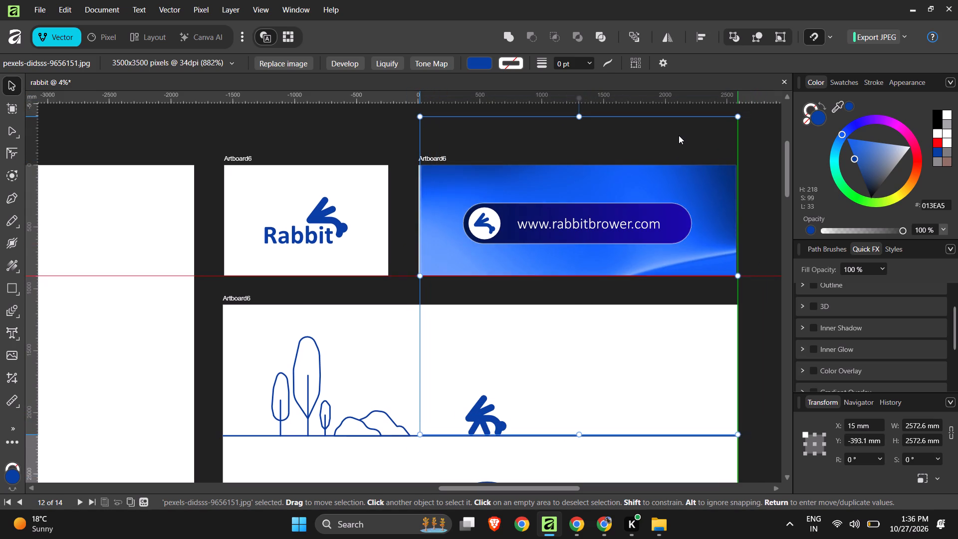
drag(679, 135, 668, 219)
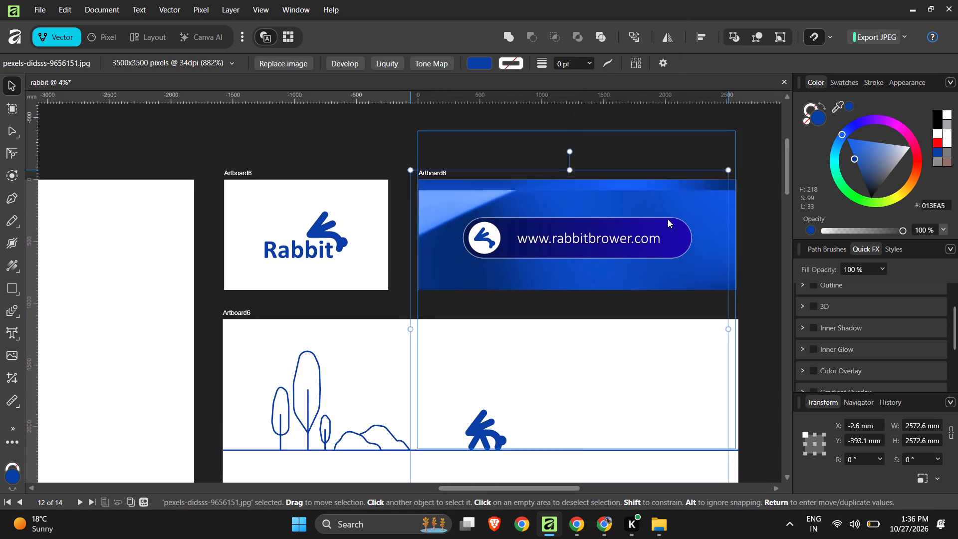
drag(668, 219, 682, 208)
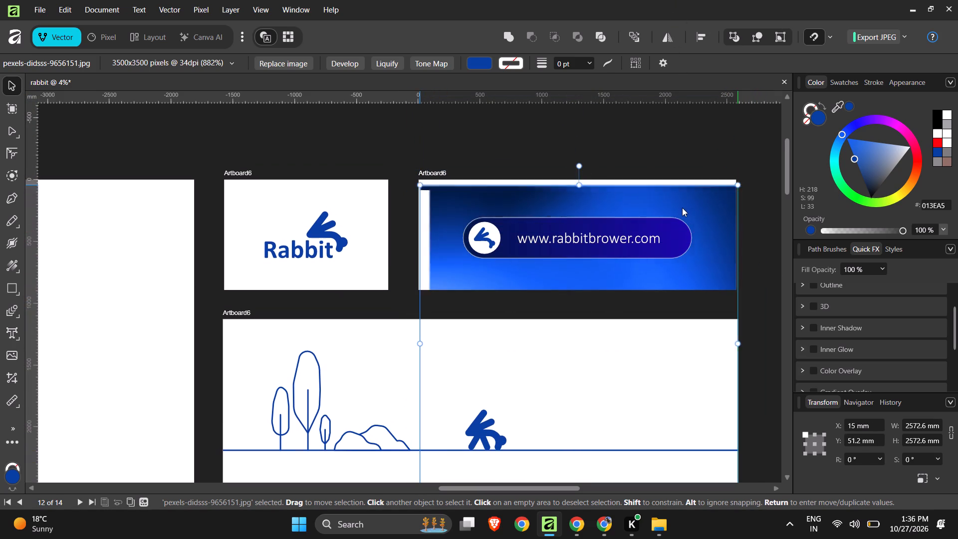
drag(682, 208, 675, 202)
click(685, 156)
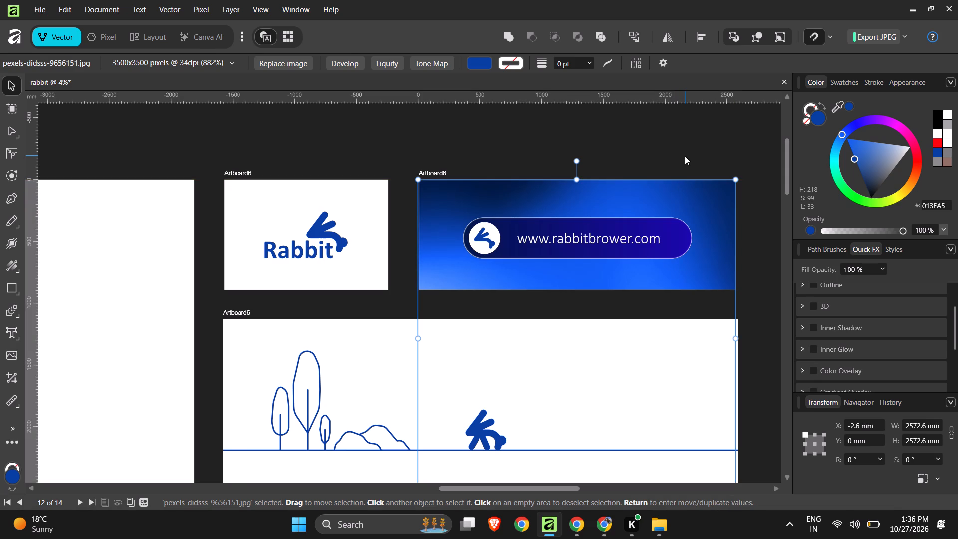
Save the rabbit document.
ctrl+scroll(685, 156, down, 6)
ctrl+scroll(748, 243, up, 1)
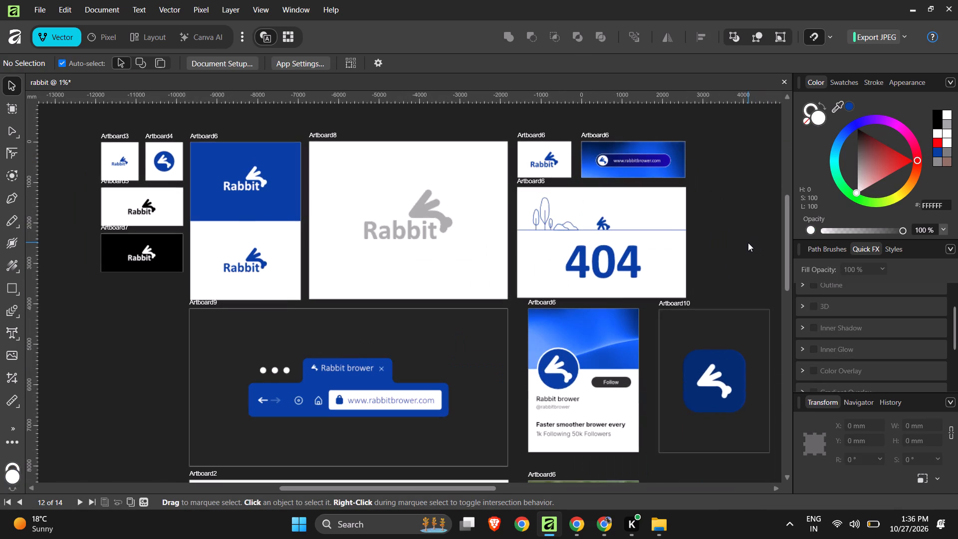
key(ctrl+s)
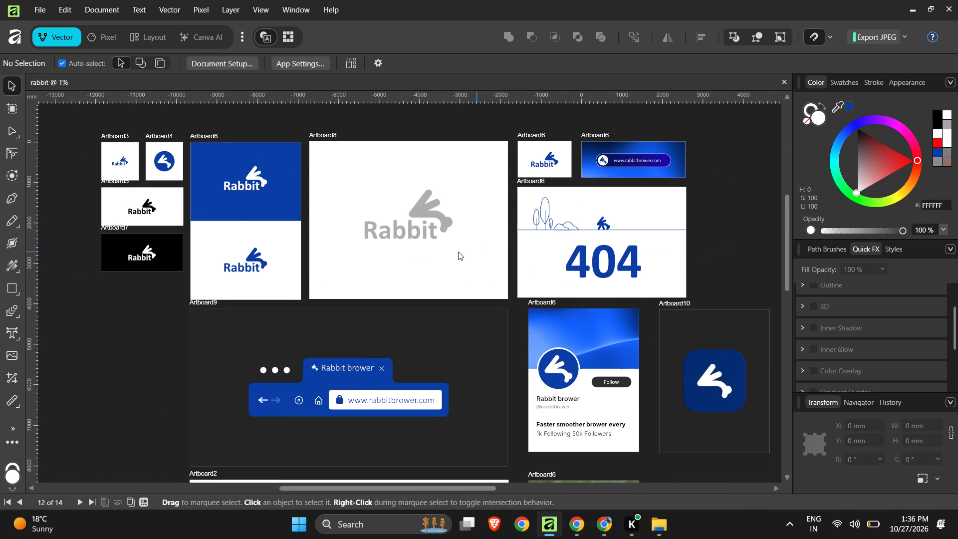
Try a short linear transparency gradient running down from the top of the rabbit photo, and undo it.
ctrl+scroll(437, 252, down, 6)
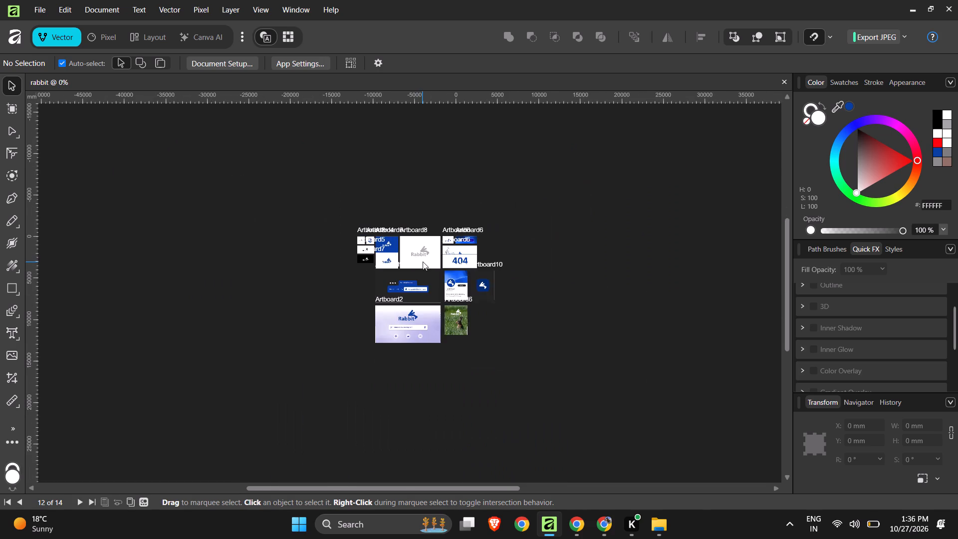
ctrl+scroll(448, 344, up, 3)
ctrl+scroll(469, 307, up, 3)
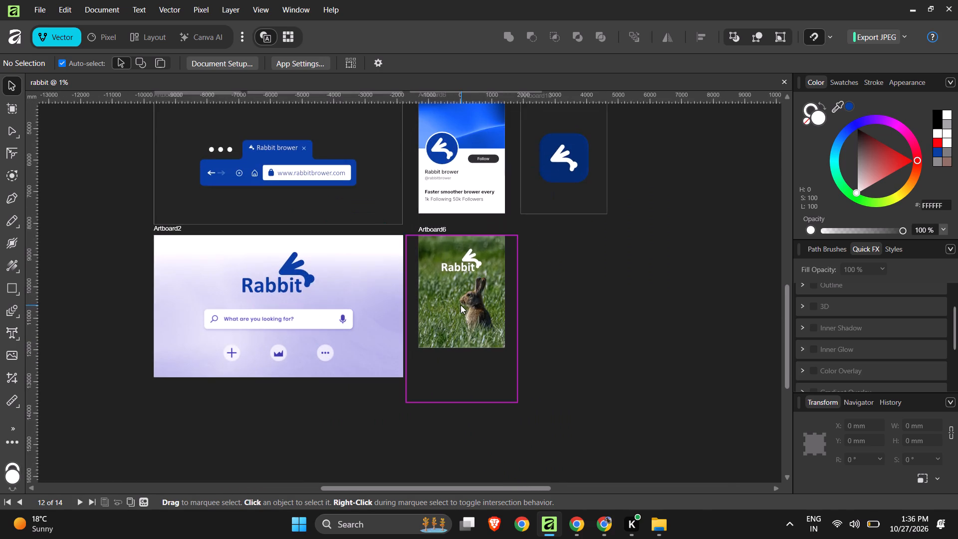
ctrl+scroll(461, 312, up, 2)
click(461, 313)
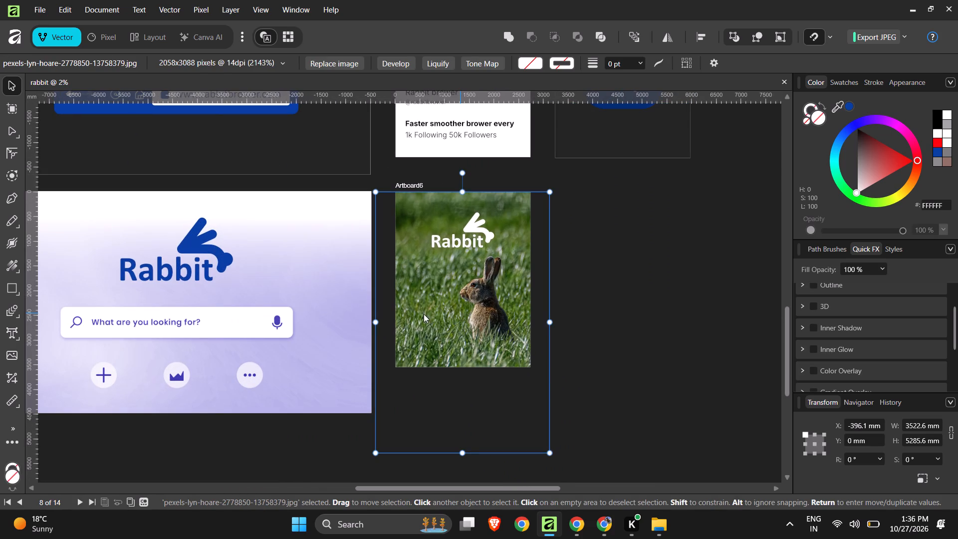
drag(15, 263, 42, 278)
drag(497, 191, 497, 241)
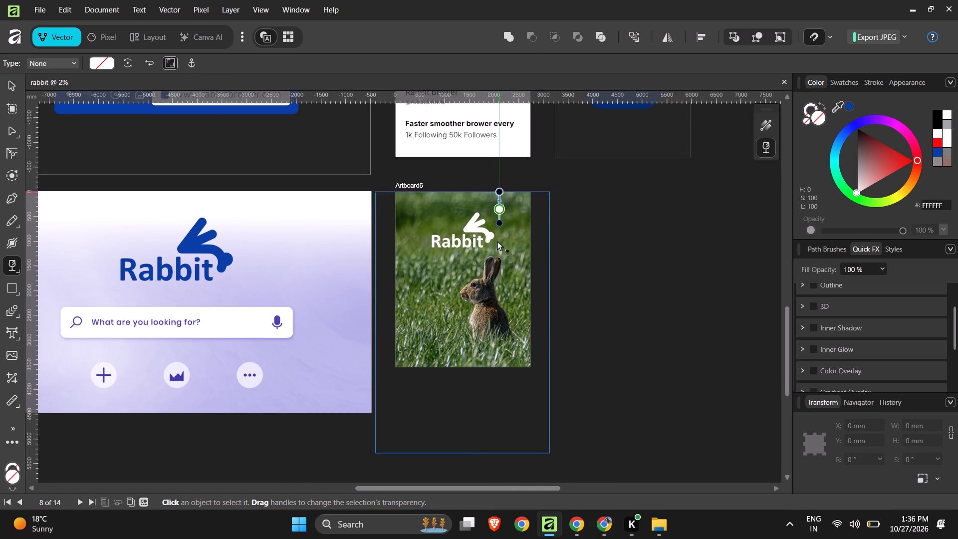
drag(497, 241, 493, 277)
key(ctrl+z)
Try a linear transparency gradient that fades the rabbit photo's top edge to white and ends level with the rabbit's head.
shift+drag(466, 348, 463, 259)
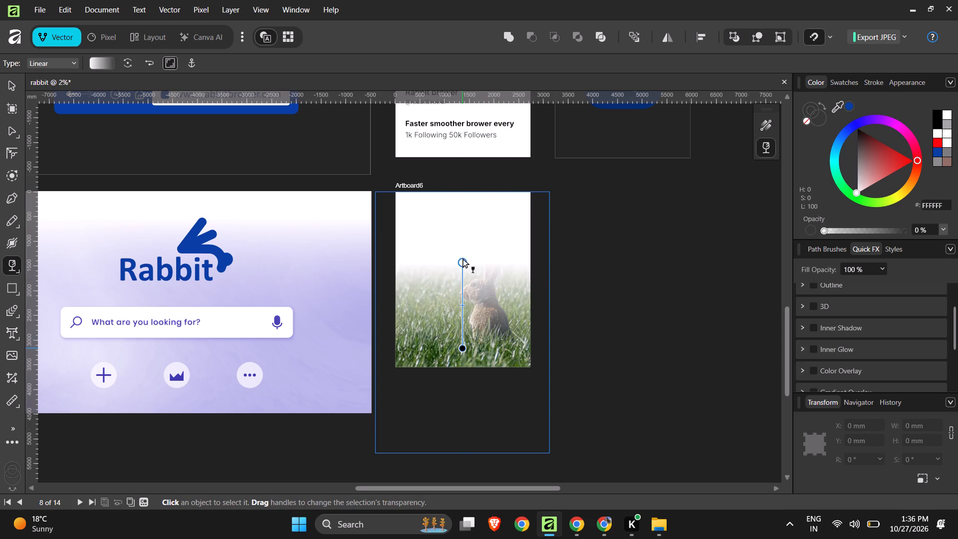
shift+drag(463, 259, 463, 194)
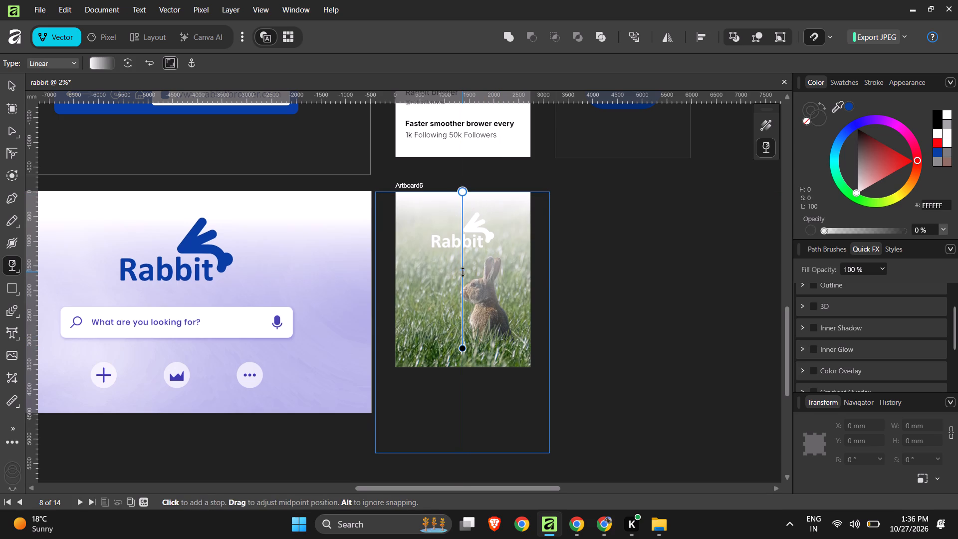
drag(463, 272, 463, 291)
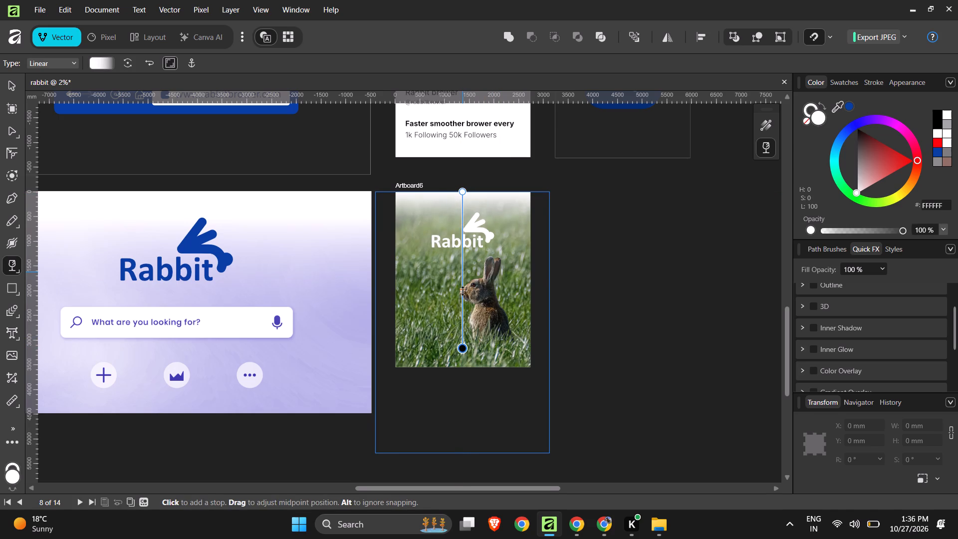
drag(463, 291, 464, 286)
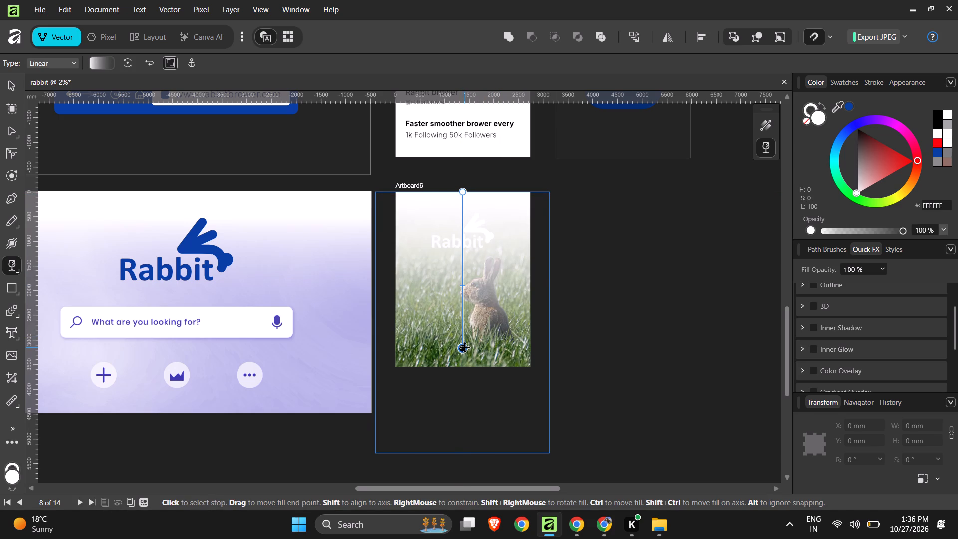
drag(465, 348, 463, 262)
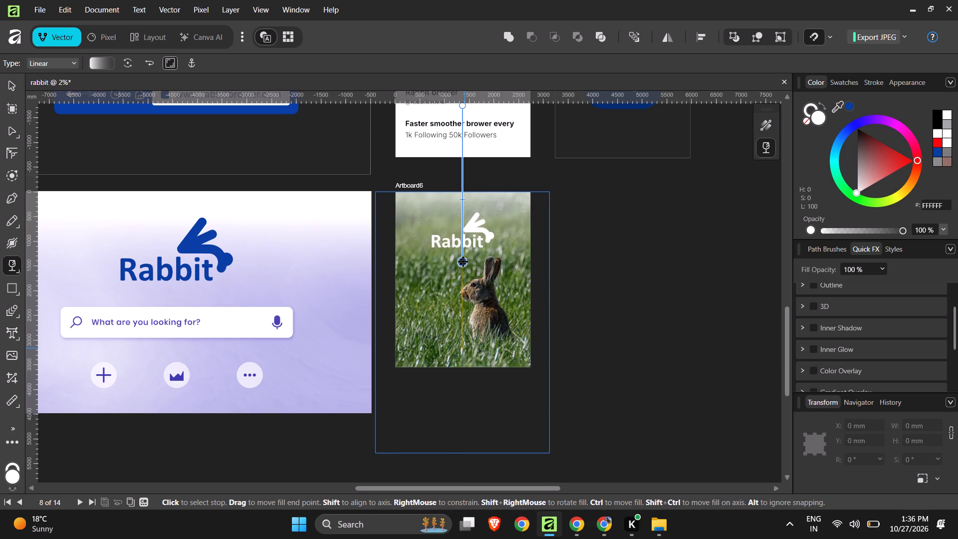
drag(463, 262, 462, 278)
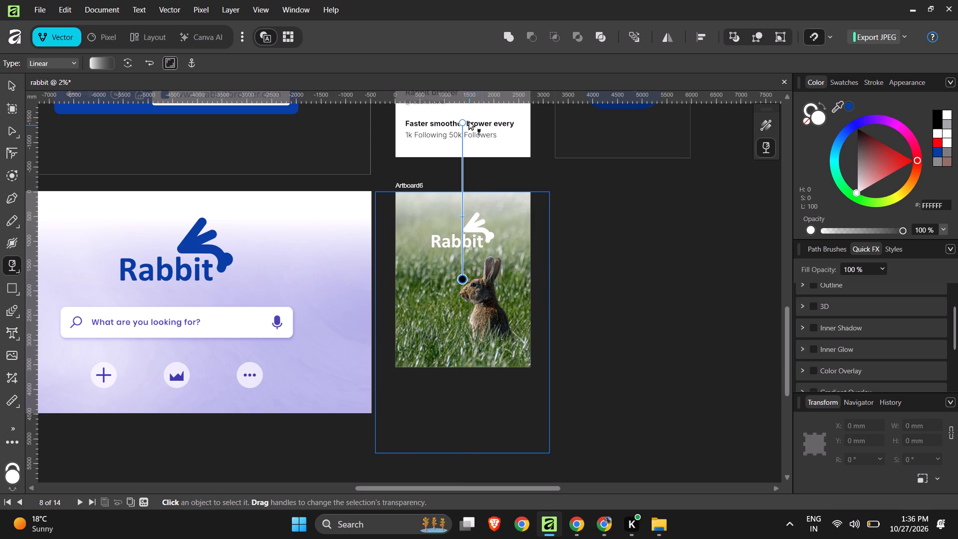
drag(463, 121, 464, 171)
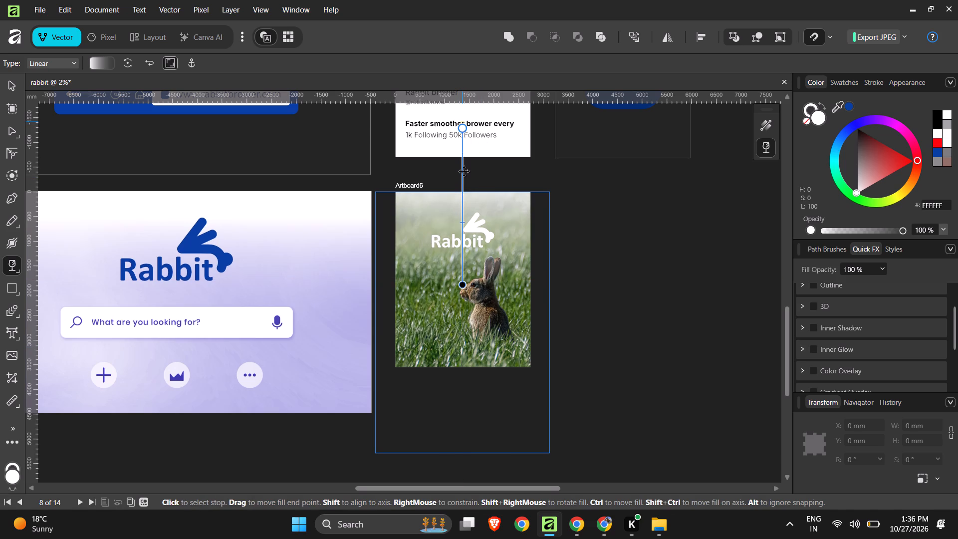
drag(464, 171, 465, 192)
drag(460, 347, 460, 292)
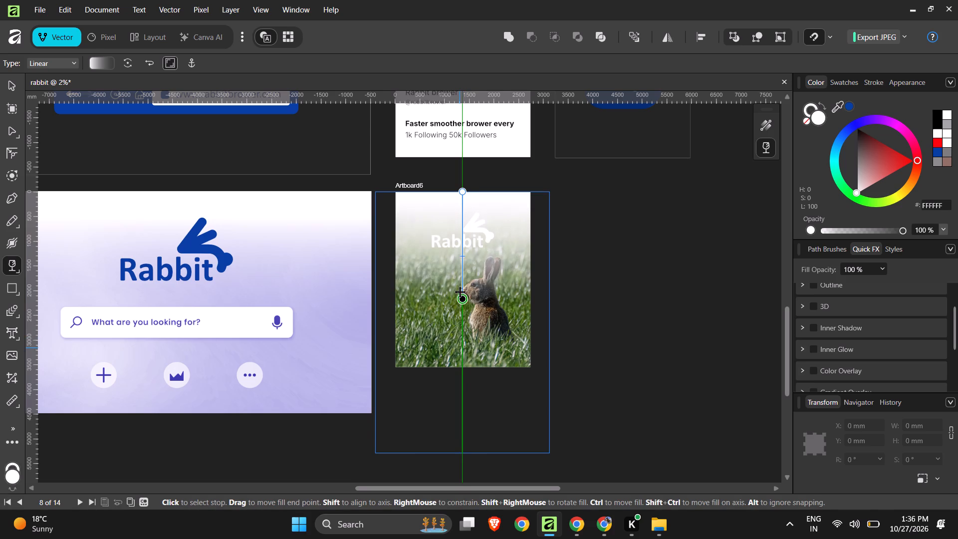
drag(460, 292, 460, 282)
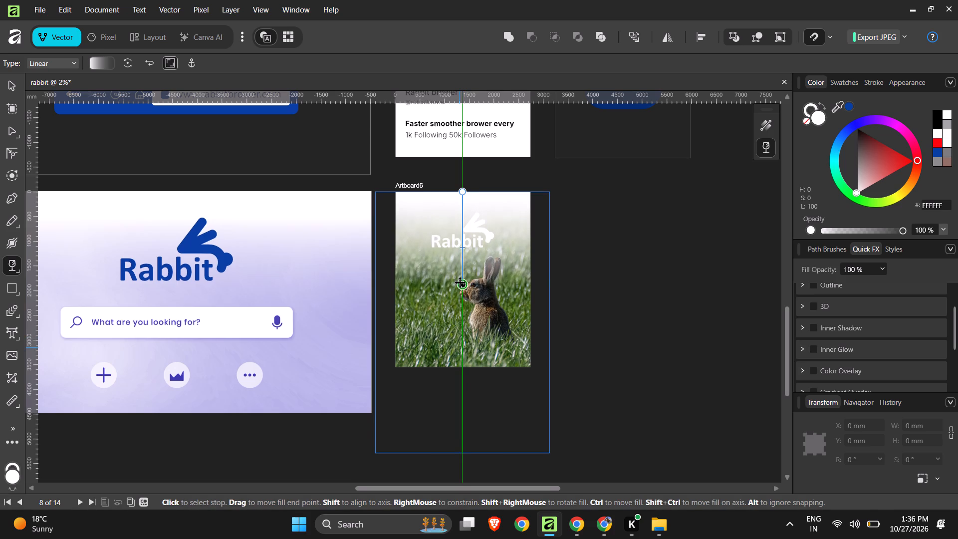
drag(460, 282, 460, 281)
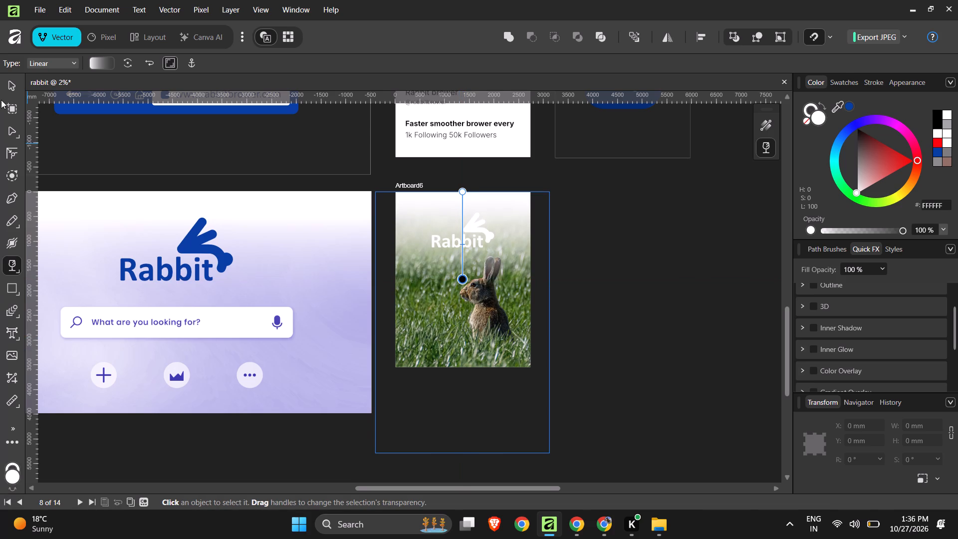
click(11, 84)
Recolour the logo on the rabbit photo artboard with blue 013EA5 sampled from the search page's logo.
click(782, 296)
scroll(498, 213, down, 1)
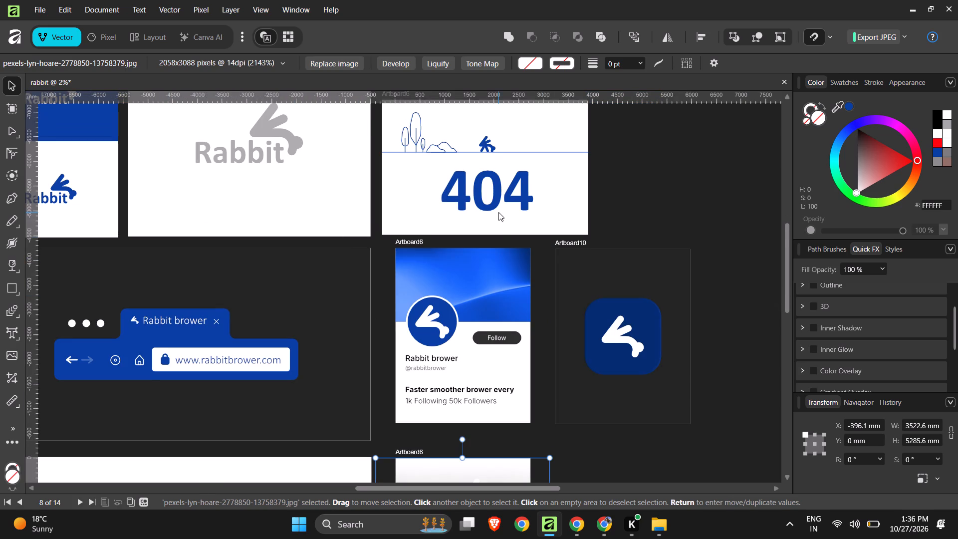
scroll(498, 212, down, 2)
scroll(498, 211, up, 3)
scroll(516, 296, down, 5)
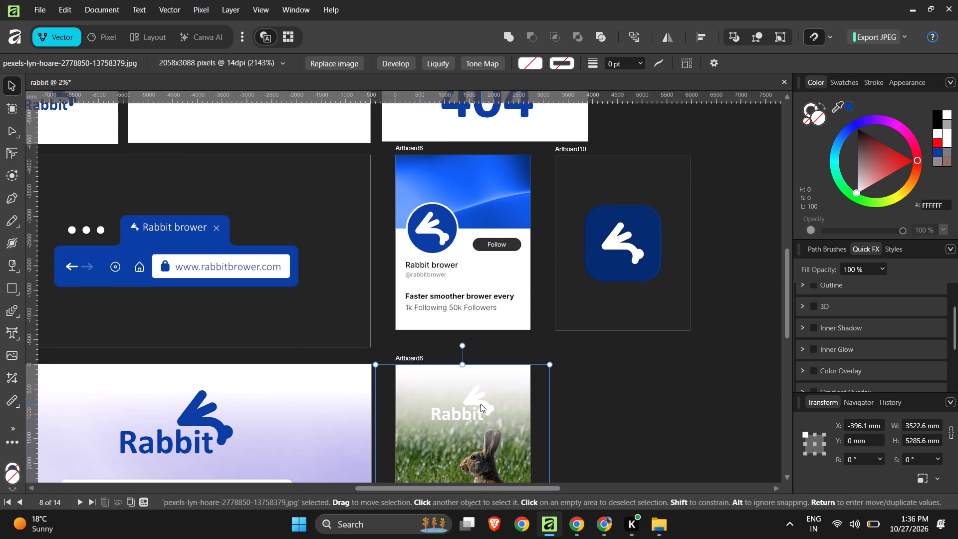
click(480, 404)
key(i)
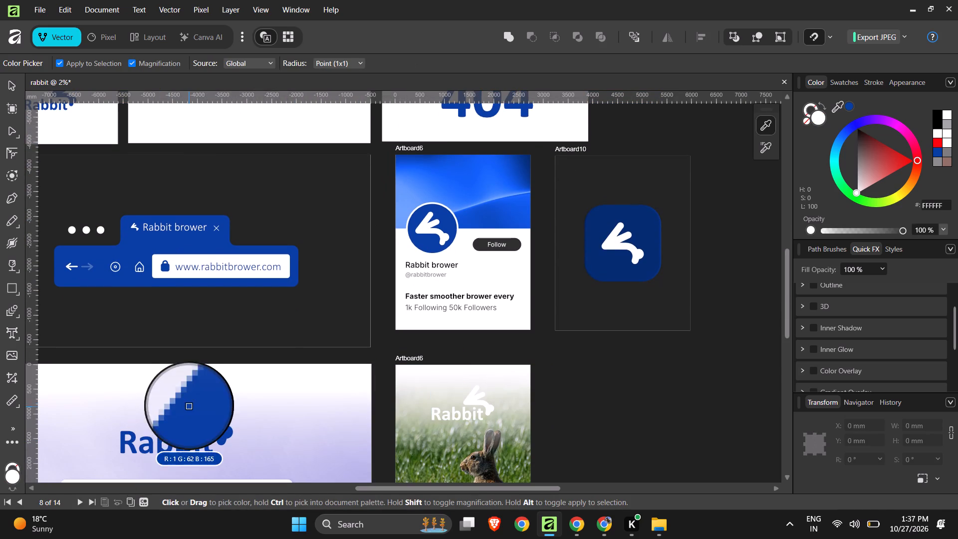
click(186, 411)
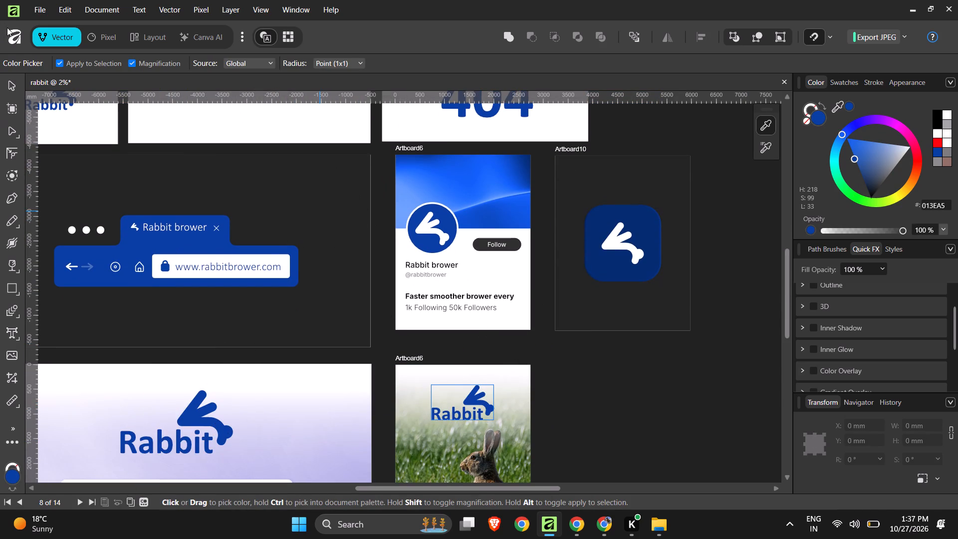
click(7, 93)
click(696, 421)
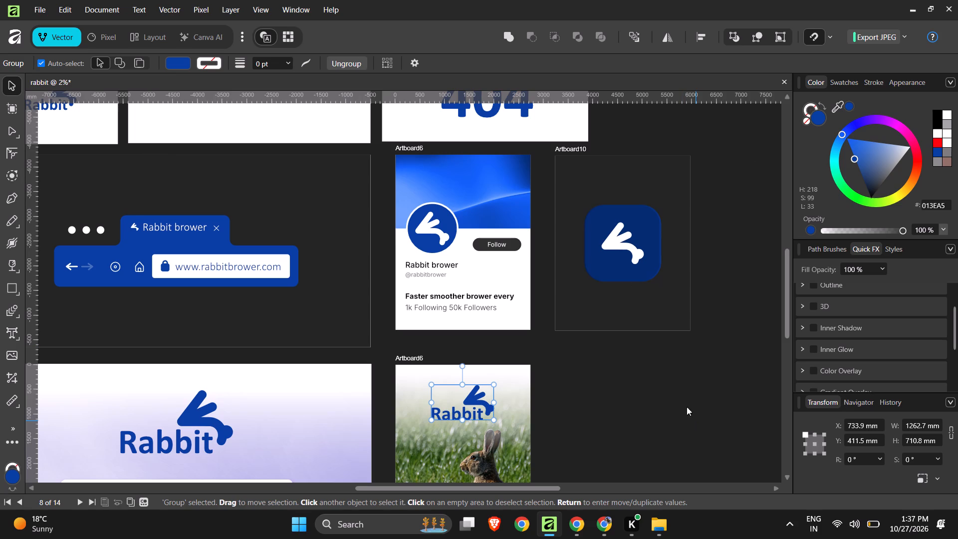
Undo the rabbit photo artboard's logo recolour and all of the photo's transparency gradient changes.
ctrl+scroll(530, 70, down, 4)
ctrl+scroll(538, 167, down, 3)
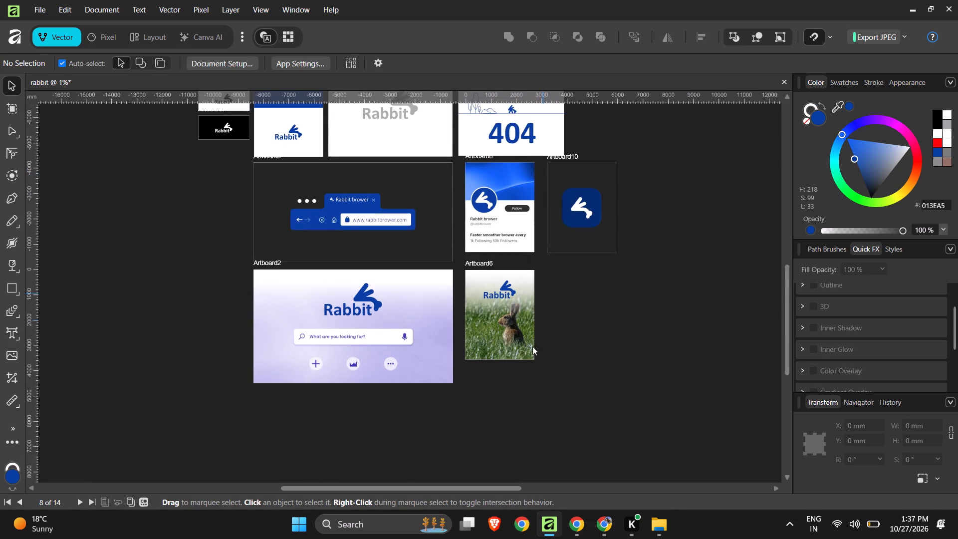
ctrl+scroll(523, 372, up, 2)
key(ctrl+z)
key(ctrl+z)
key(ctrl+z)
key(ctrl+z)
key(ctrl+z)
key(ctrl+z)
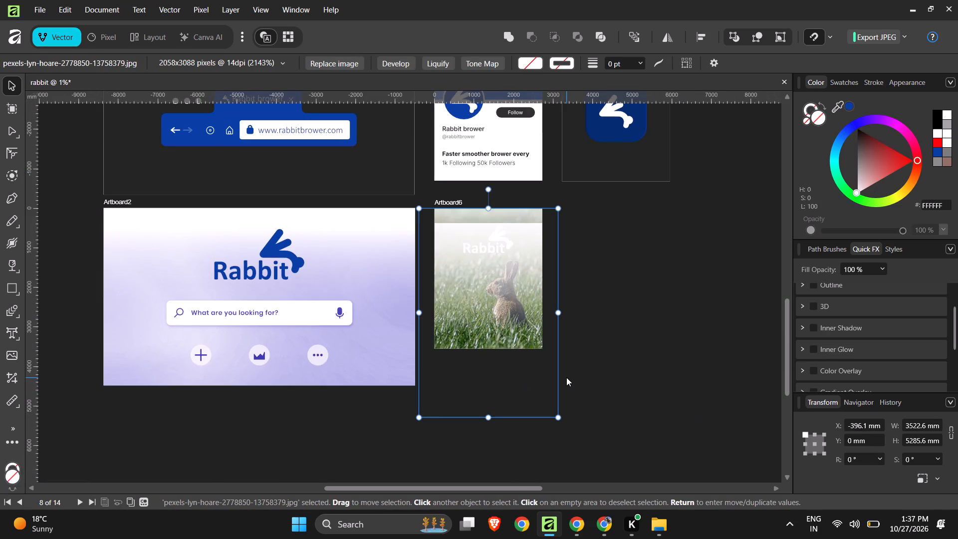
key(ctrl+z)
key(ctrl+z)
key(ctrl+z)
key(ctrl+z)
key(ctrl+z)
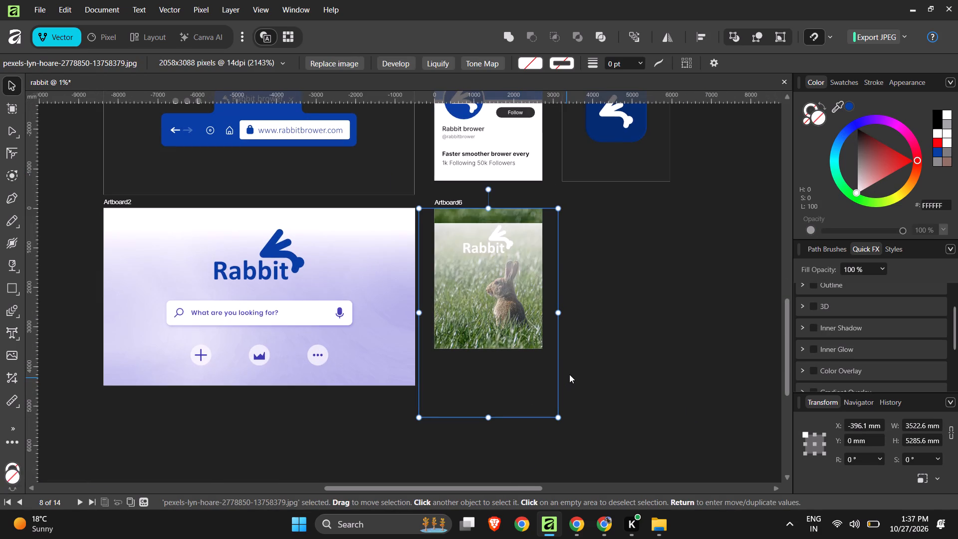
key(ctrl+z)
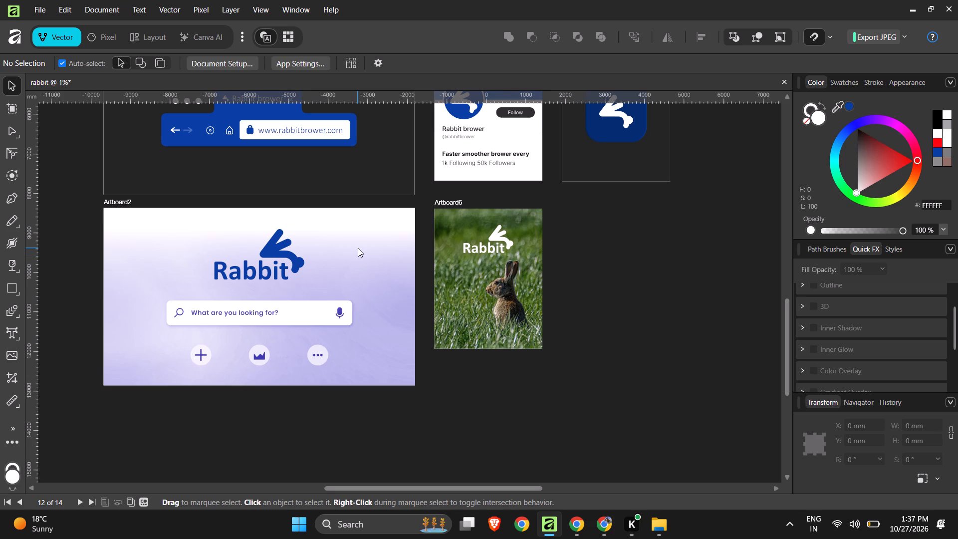
Redraw the search page background image's linear transparency gradient from the artboard's bottom edge up to the rabbit in the logo.
click(358, 248)
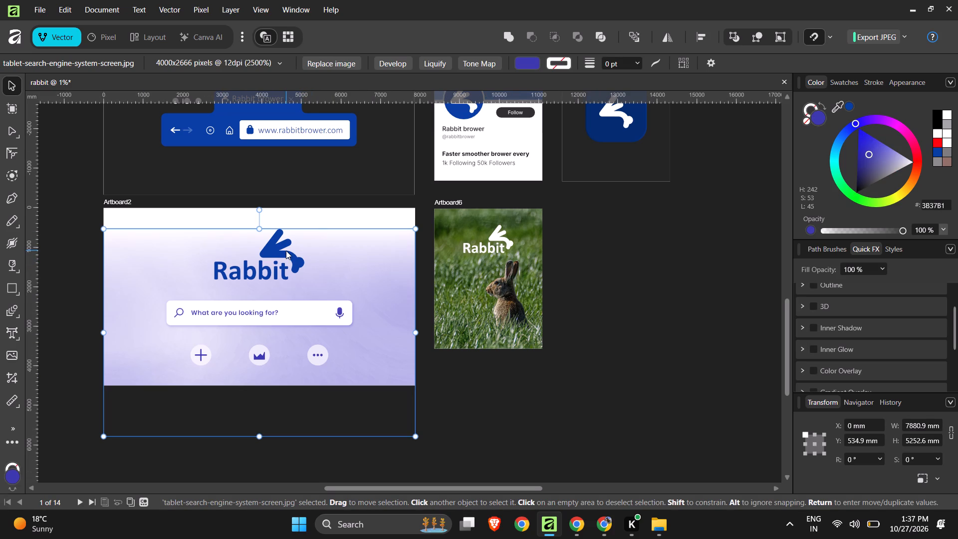
click(15, 265)
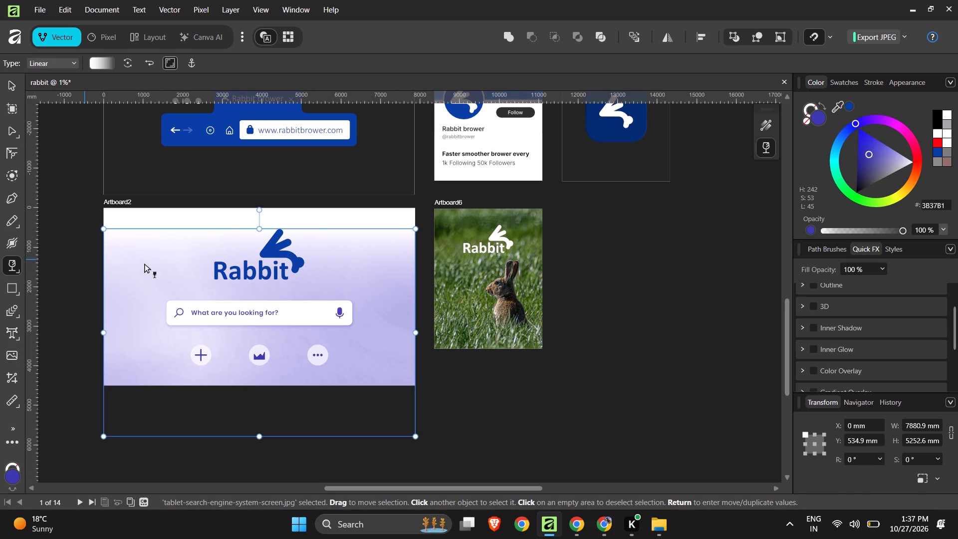
drag(276, 214, 274, 425)
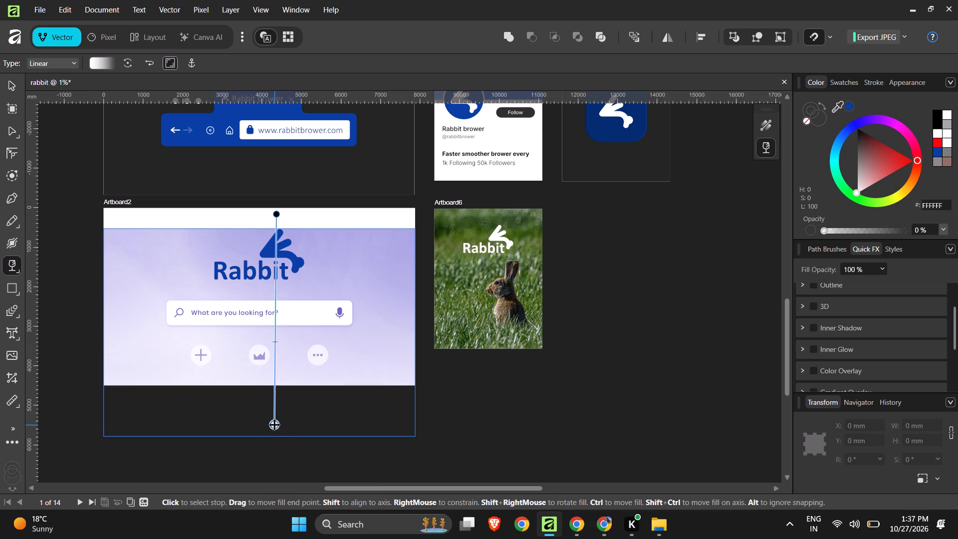
key(ctrl+z)
shift+drag(271, 386, 272, 212)
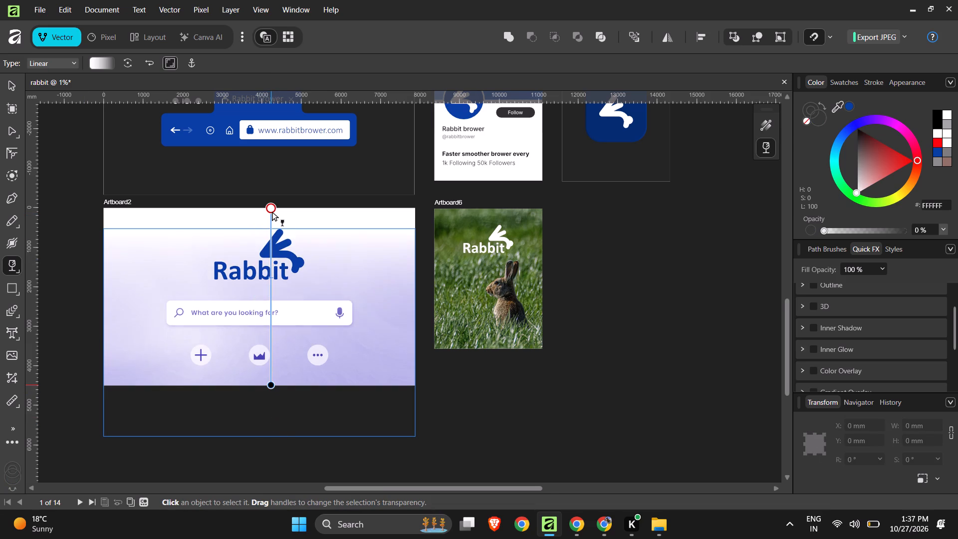
shift+drag(272, 212, 271, 246)
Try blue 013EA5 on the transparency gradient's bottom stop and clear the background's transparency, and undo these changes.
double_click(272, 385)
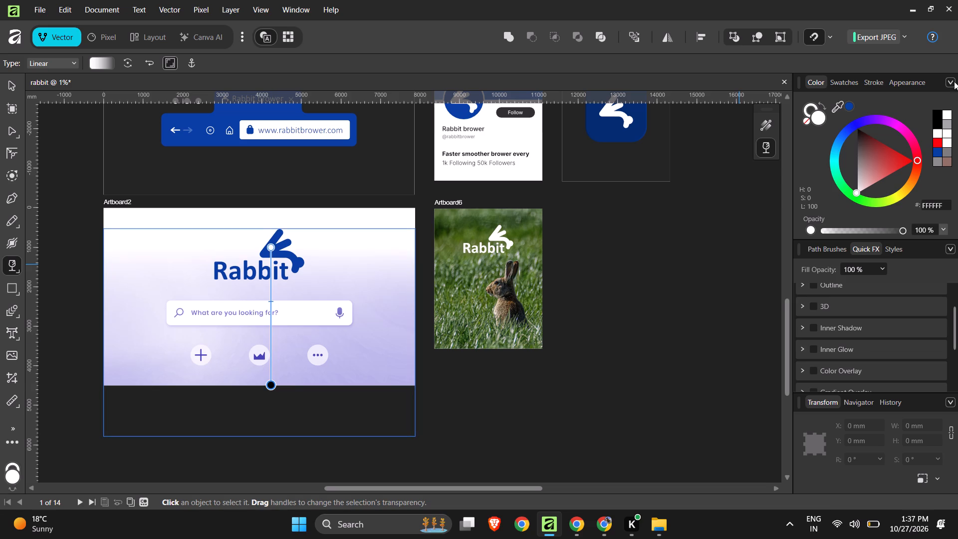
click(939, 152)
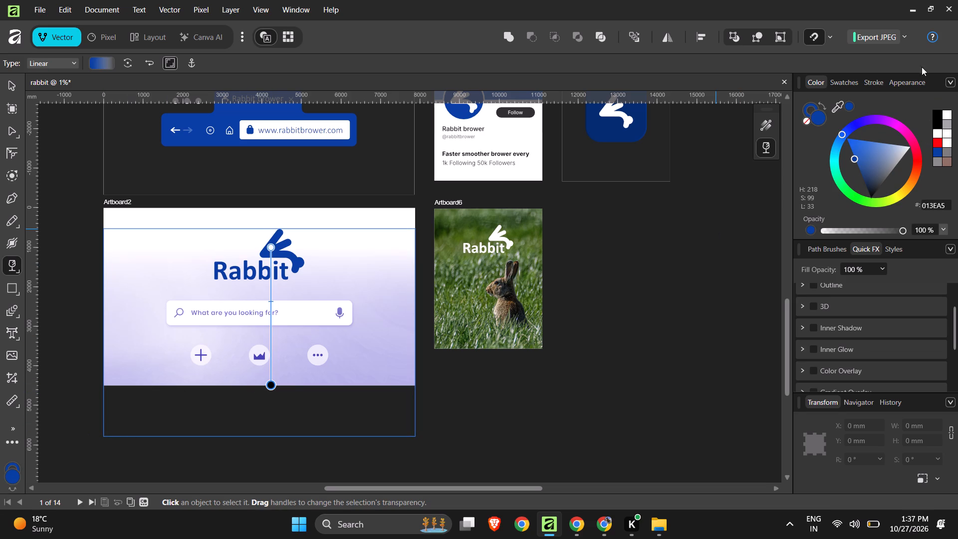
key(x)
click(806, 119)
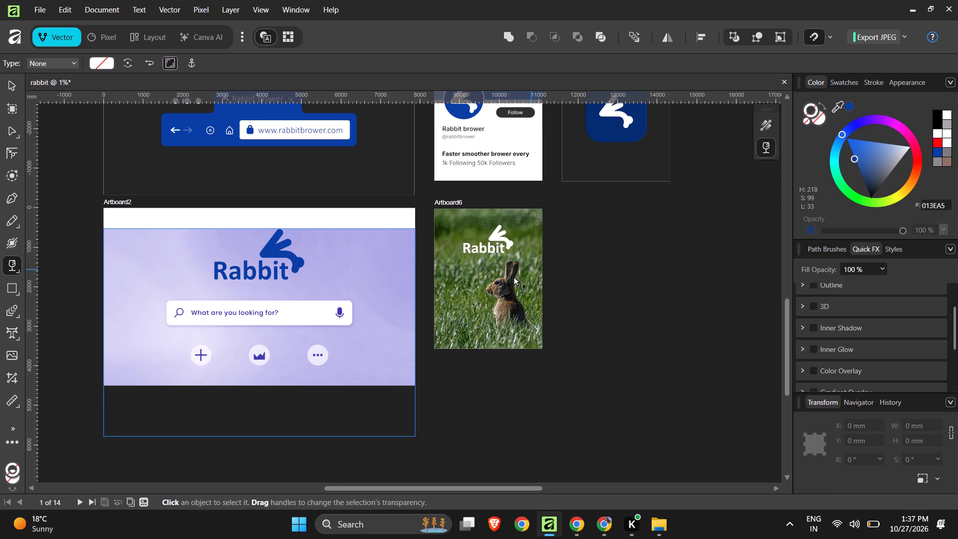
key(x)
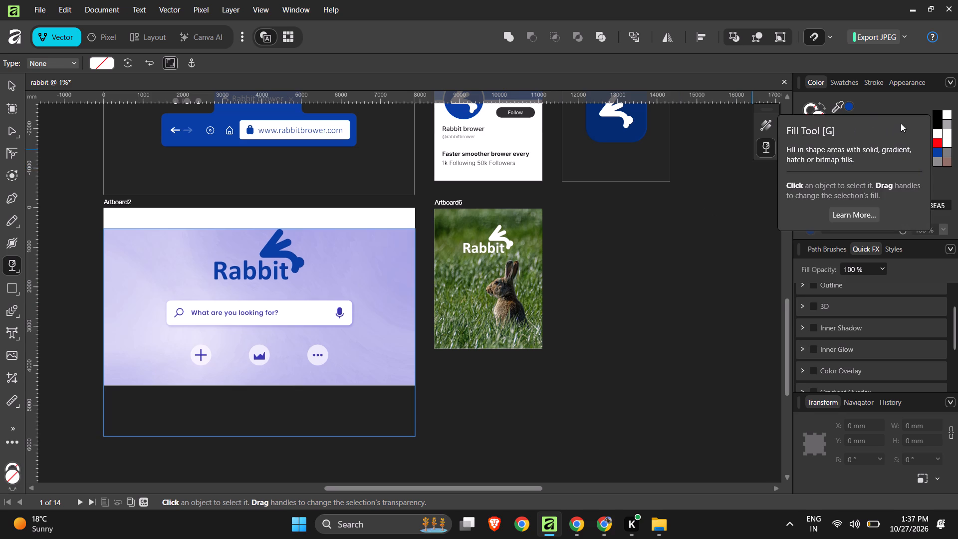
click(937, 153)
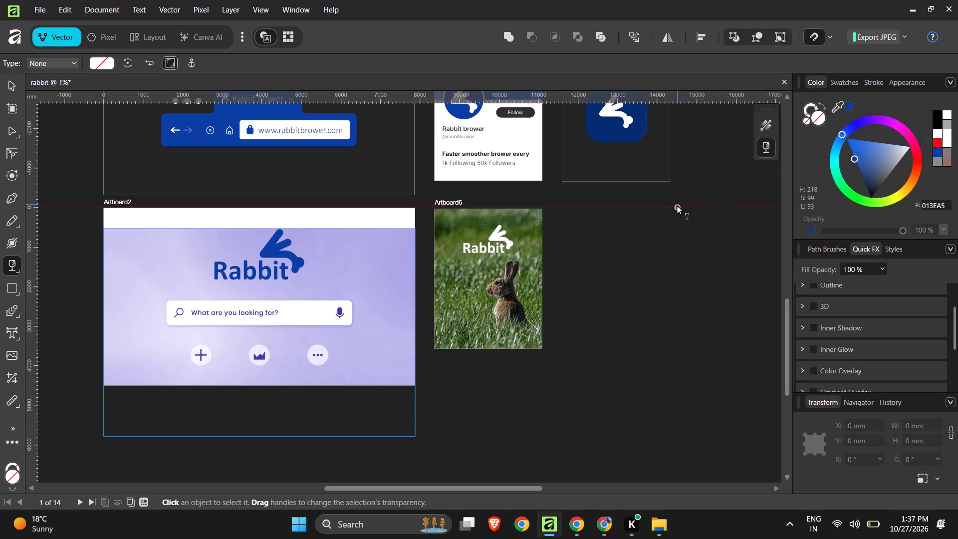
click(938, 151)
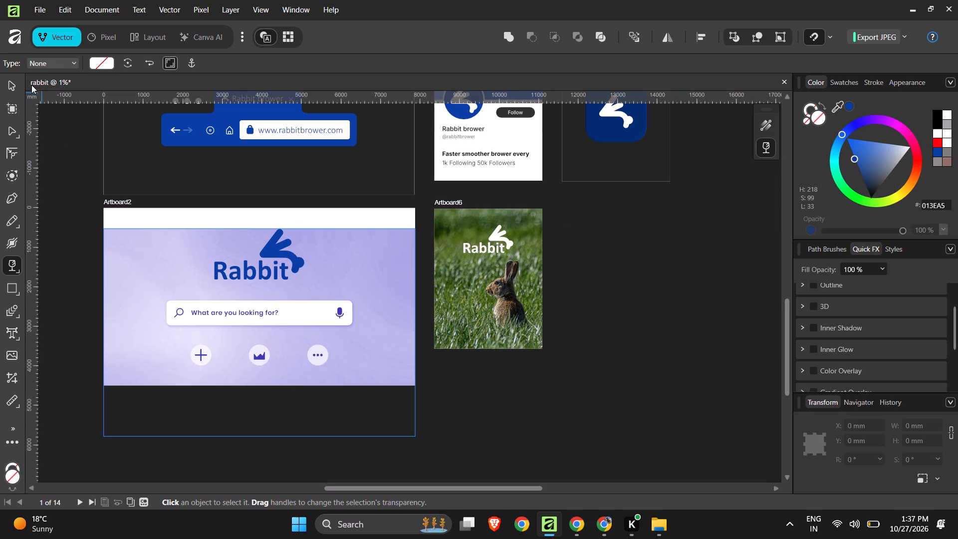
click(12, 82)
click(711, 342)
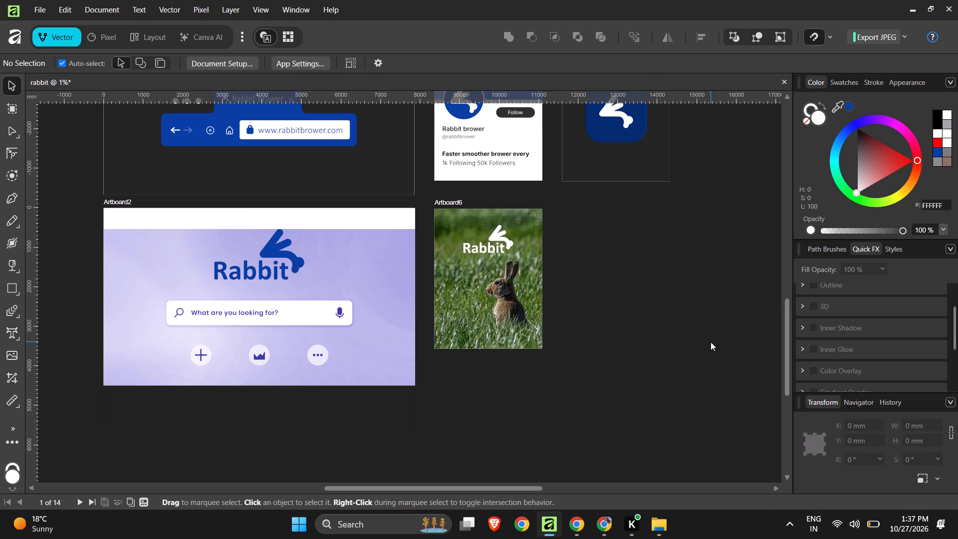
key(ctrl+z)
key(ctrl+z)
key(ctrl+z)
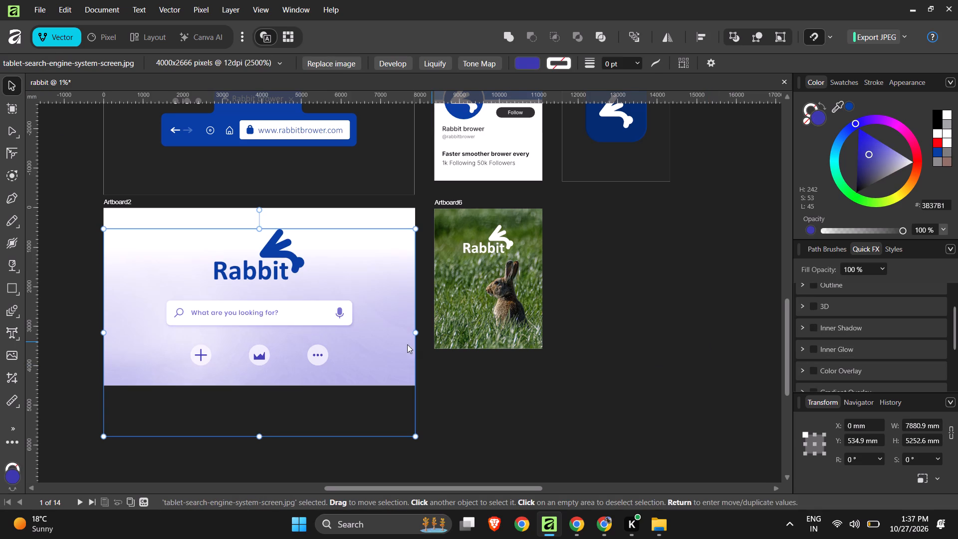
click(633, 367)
Save the rabbit document.
ctrl+scroll(357, 336, down, 5)
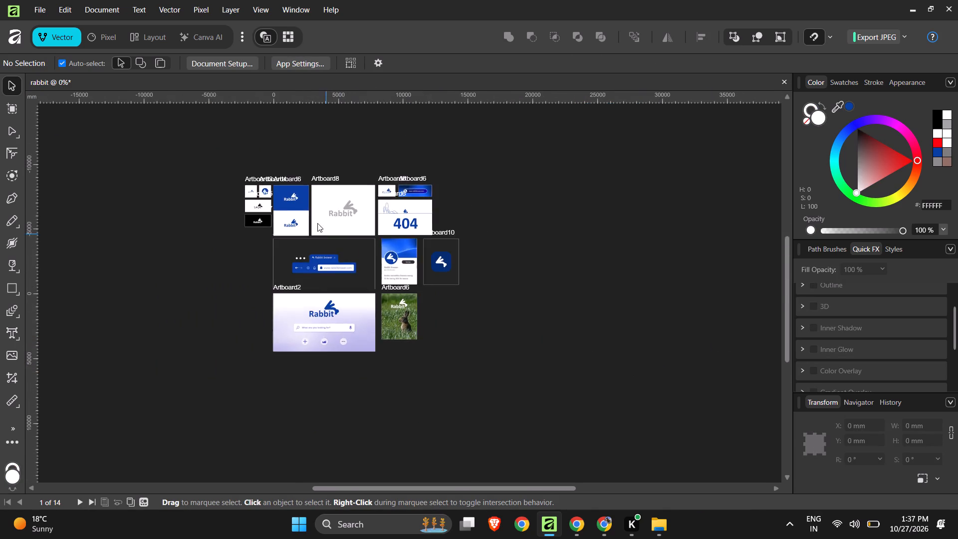
ctrl+scroll(303, 208, up, 2)
ctrl+scroll(301, 204, down, 2)
ctrl+scroll(301, 204, up, 3)
key(ctrl+s)
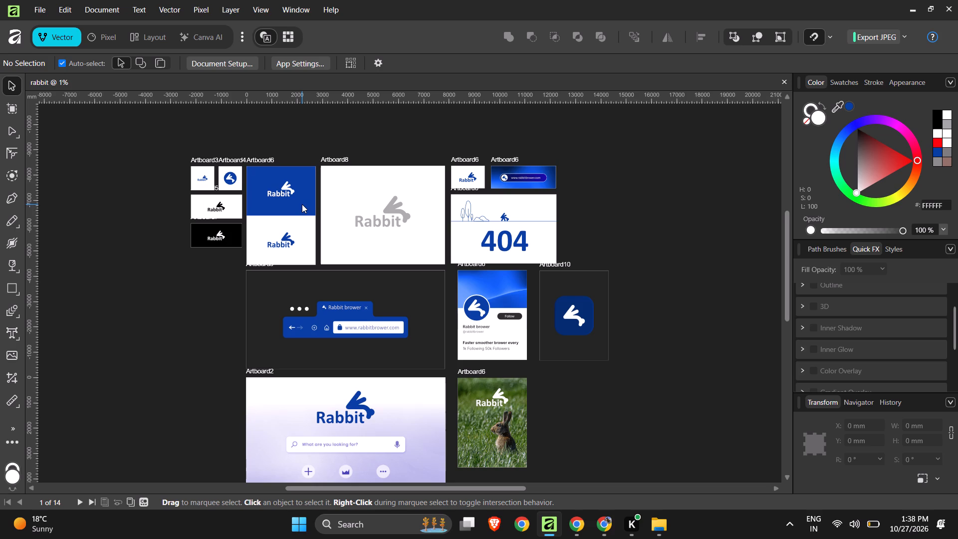
Review the full set of brand artboards and examine the 404 illustration up close.
ctrl+scroll(382, 176, down, 2)
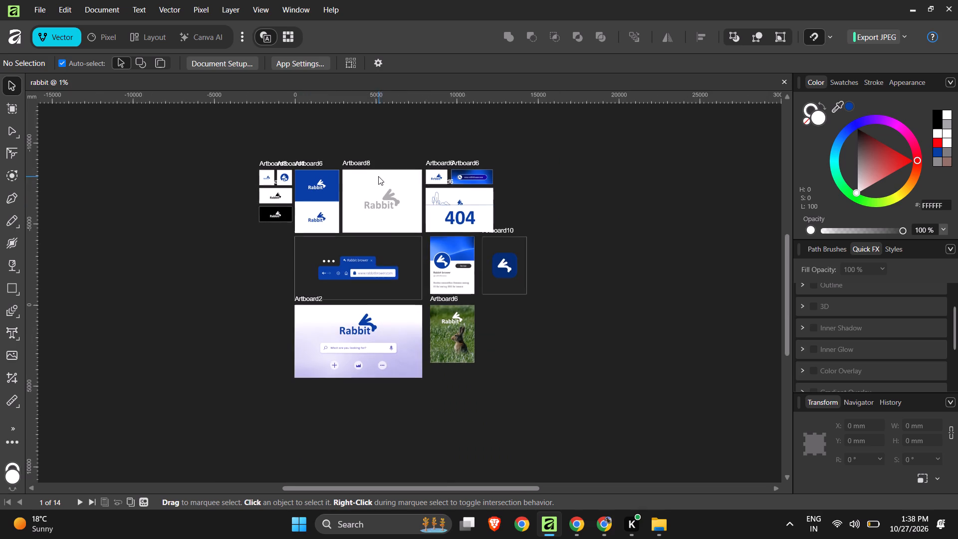
ctrl+scroll(384, 250, up, 3)
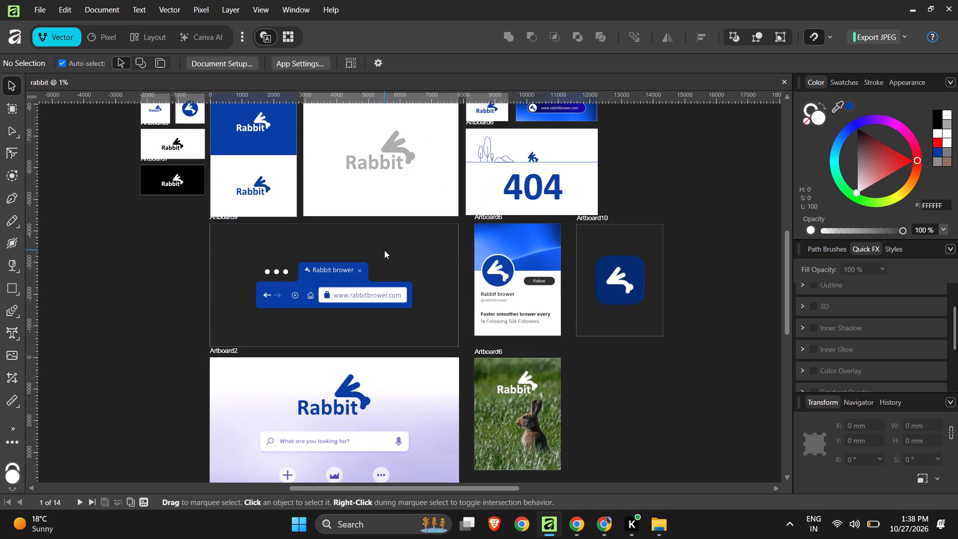
ctrl+scroll(384, 250, up, 1)
ctrl+scroll(384, 250, down, 1)
ctrl+scroll(518, 311, down, 1)
ctrl+scroll(670, 316, up, 1)
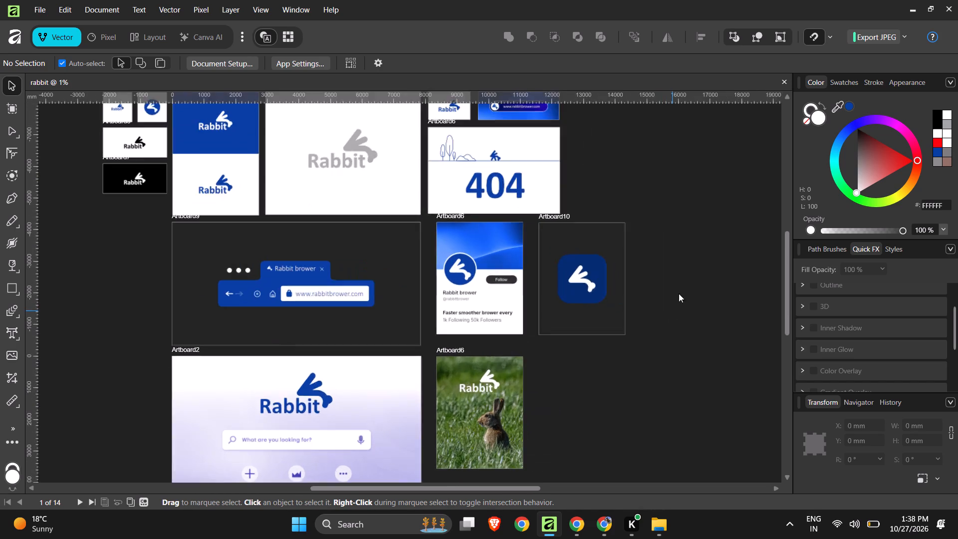
ctrl+scroll(679, 293, up, 1)
ctrl+scroll(195, 267, down, 3)
ctrl+scroll(330, 161, up, 5)
ctrl+scroll(330, 161, down, 3)
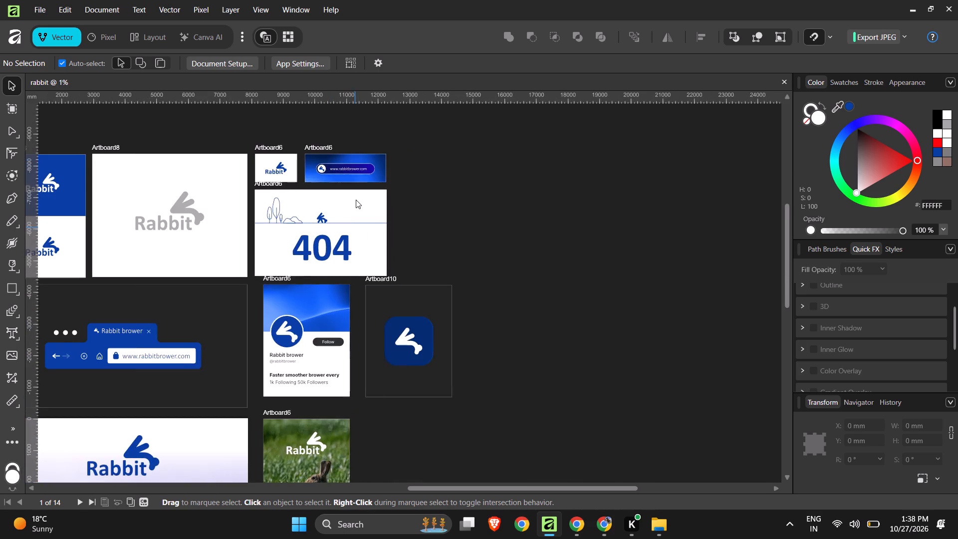
ctrl+scroll(356, 196, up, 6)
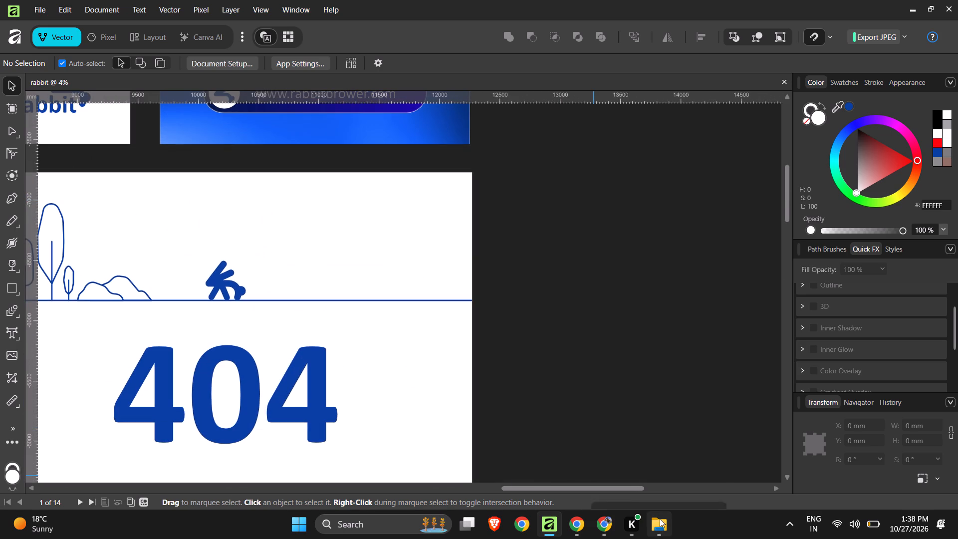
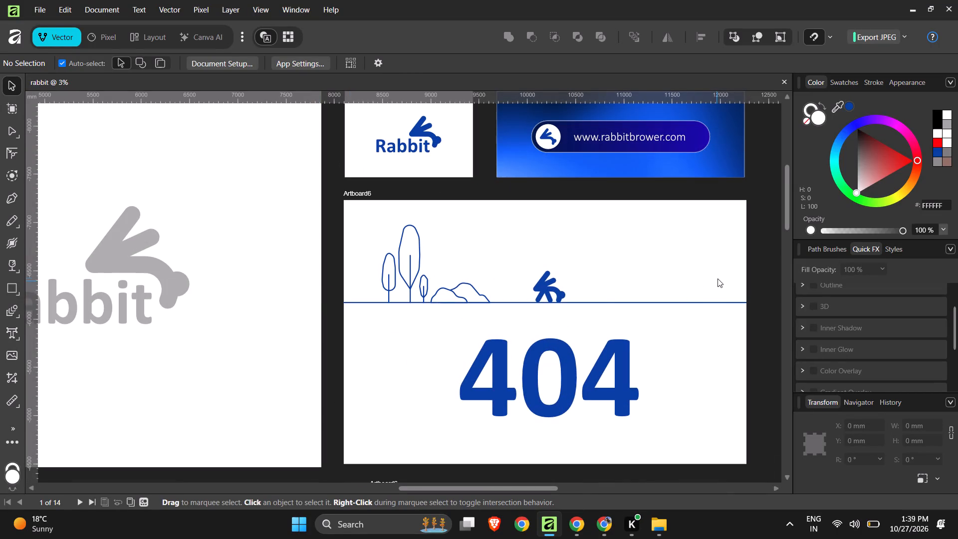
Review the full set of brand artboards, including the grey logo, 404, browser bar and search page designs.
scroll(632, 273, down, 5)
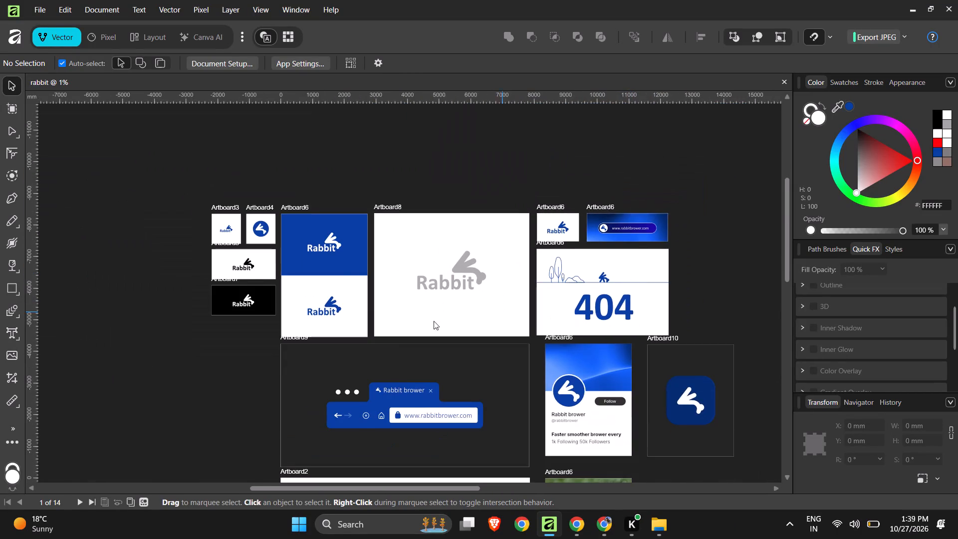
scroll(429, 326, up, 1)
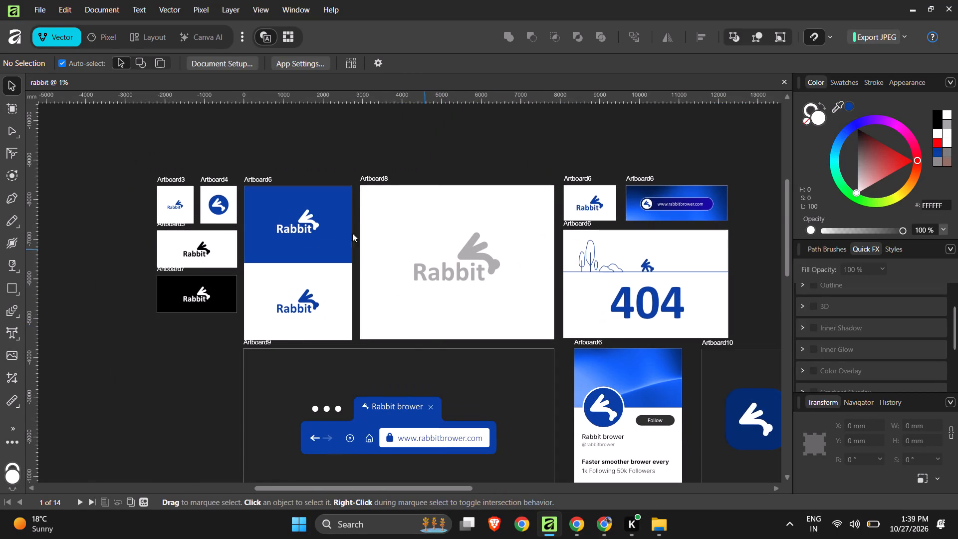
ctrl+scroll(324, 228, down, 1)
ctrl+scroll(505, 324, down, 1)
ctrl+scroll(505, 324, up, 4)
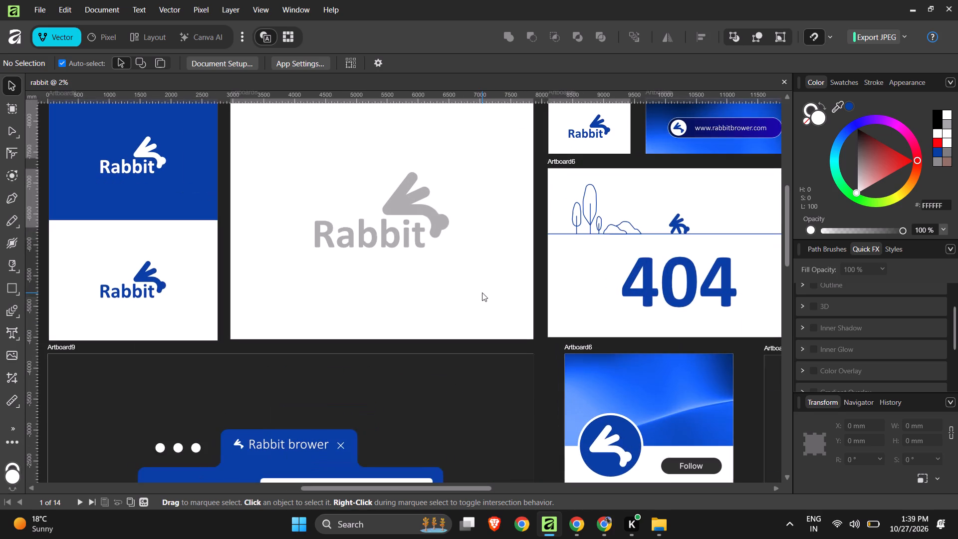
ctrl+scroll(244, 195, down, 4)
ctrl+scroll(595, 214, up, 1)
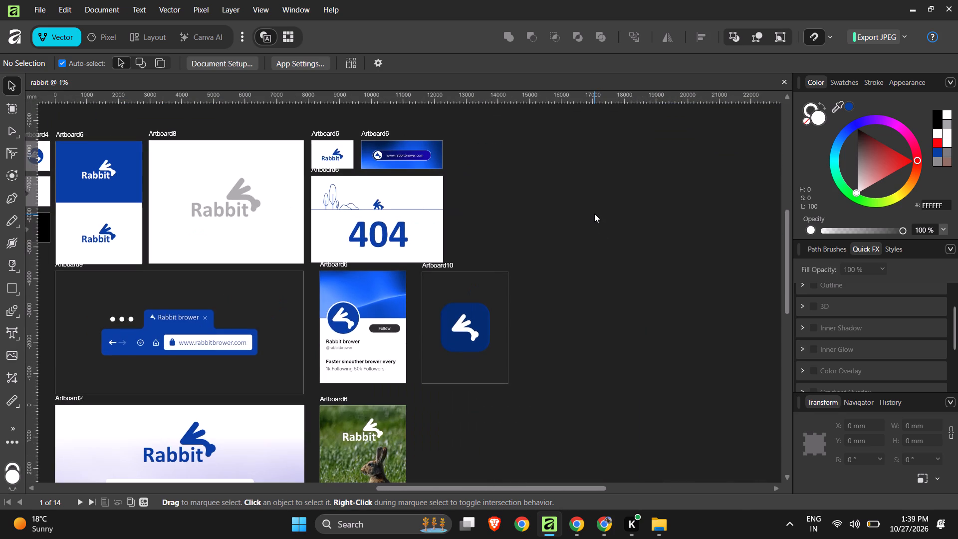
click(159, 130)
click(644, 266)
scroll(361, 246, down, 3)
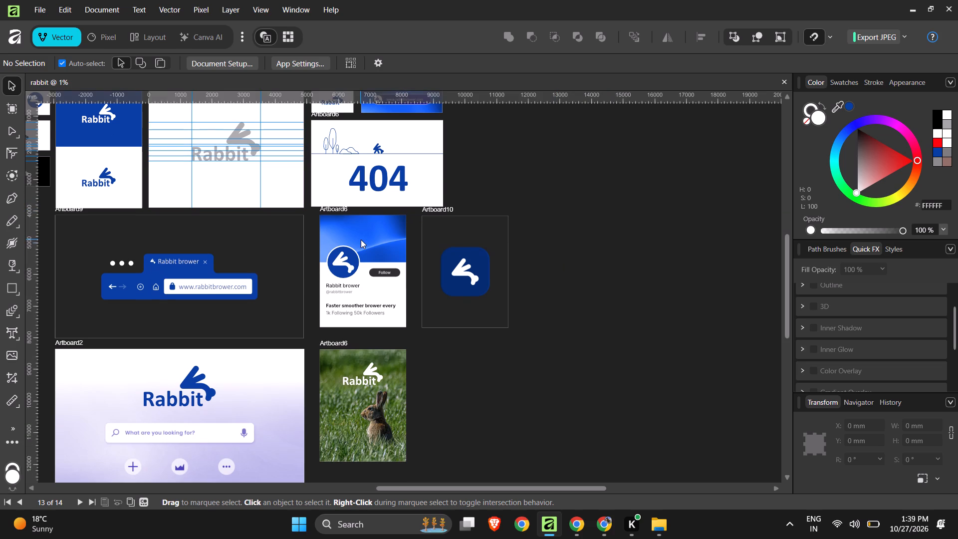
scroll(380, 305, up, 4)
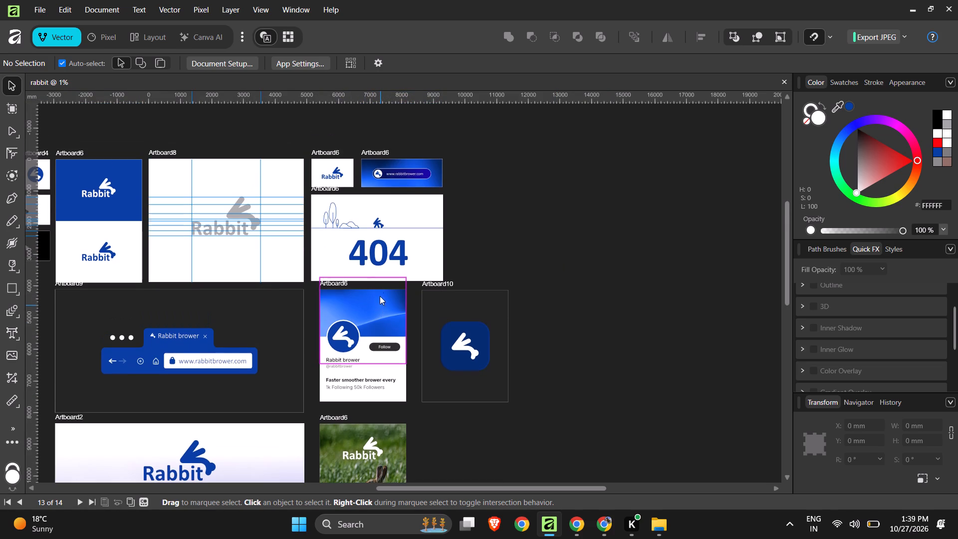
ctrl+scroll(559, 233, down, 1)
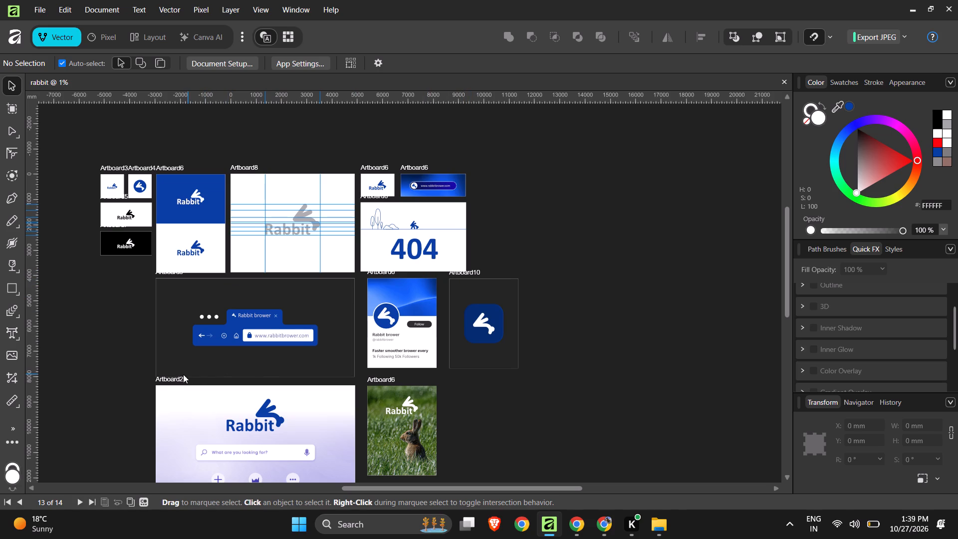
Duplicate the Rabbit search page artboard and place the copy in the empty canvas below and to the right of the app icon artboard.
click(168, 380)
alt+drag(167, 380, 474, 365)
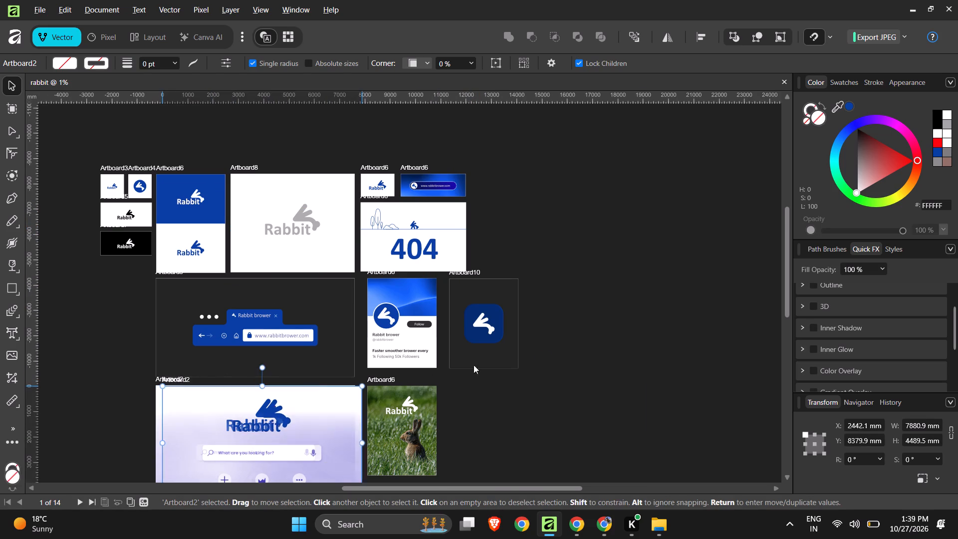
alt+drag(474, 365, 511, 148)
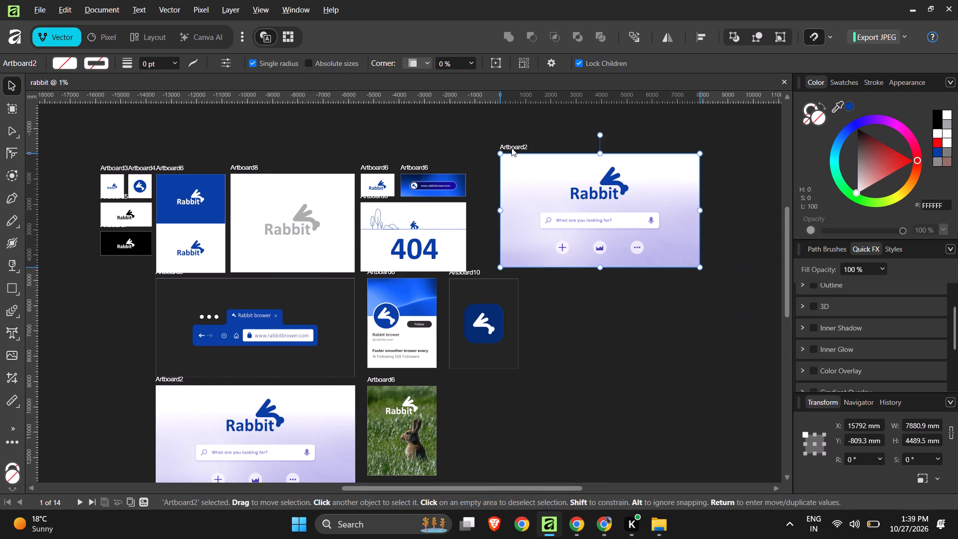
alt+drag(511, 148, 567, 360)
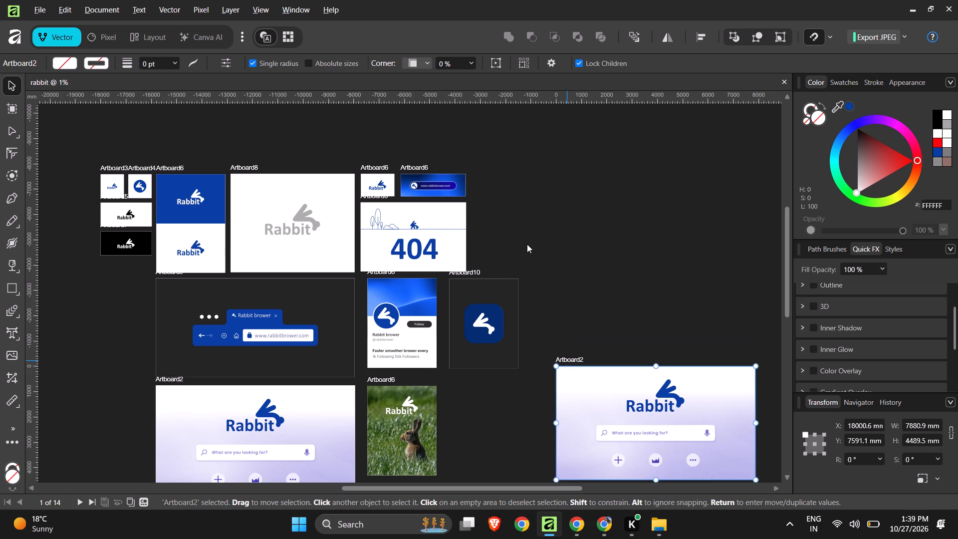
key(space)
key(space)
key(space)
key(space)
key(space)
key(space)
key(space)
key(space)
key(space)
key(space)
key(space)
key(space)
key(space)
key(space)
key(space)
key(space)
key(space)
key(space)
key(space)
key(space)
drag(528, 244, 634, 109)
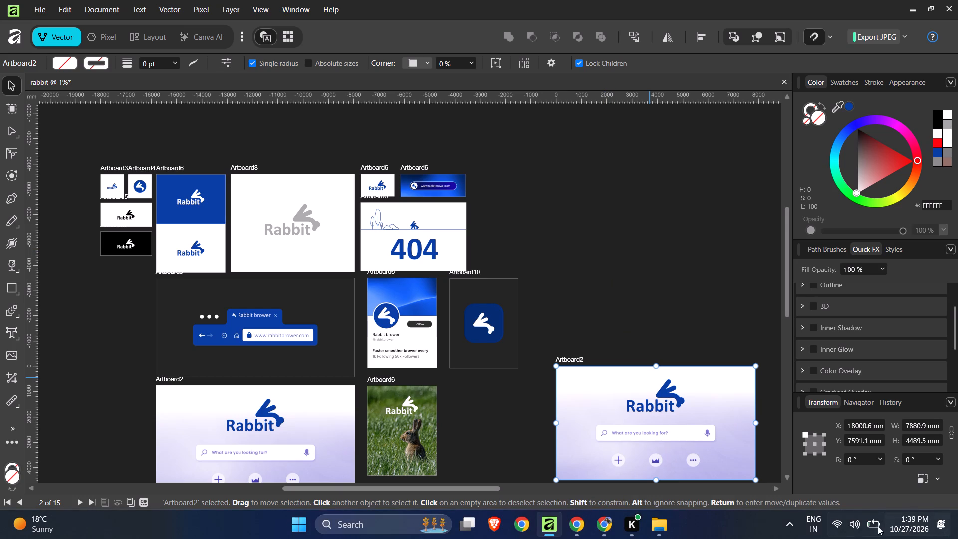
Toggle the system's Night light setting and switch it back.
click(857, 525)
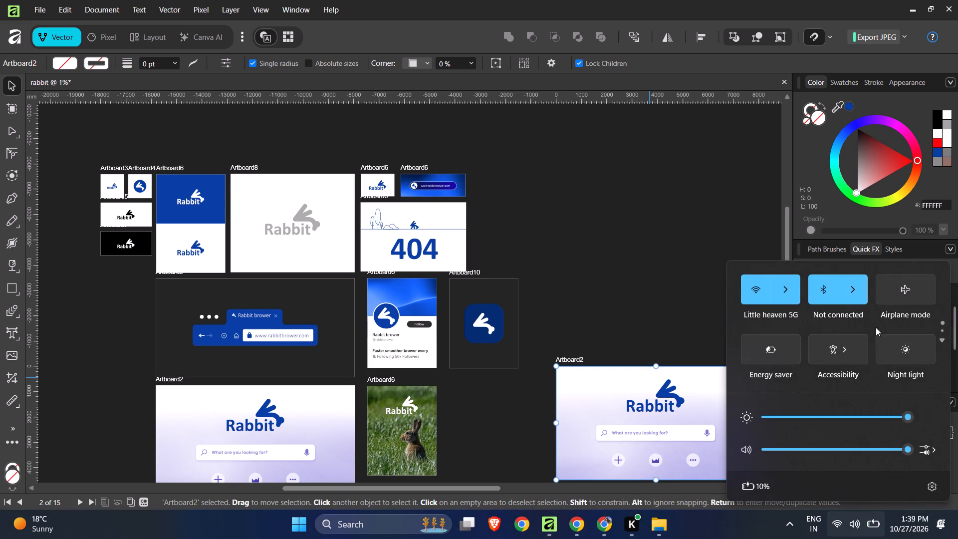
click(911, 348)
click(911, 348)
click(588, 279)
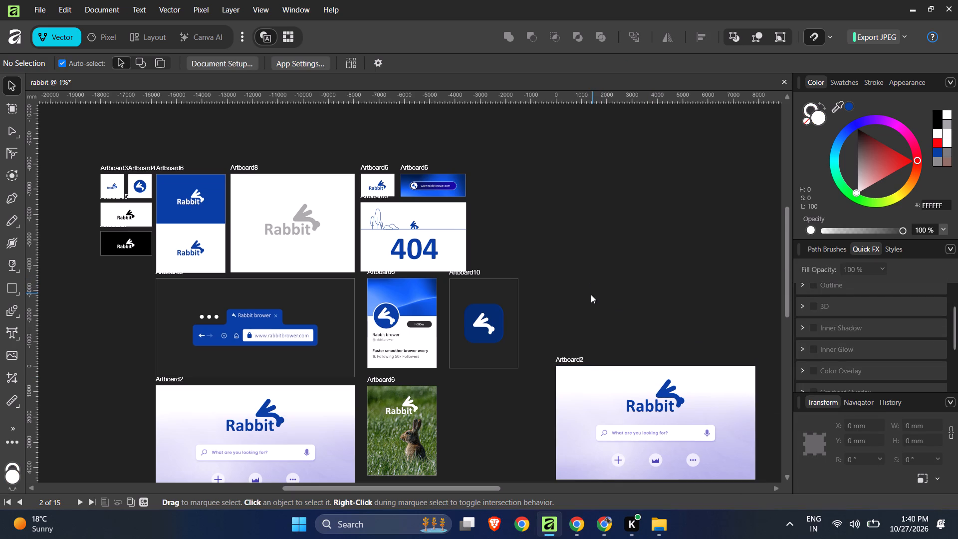
Move the duplicated search page artboard just below the rabbit photo artboard, aligning their left edges at about X 10554 mm, Y 12274 mm.
ctrl+scroll(579, 267, down, 2)
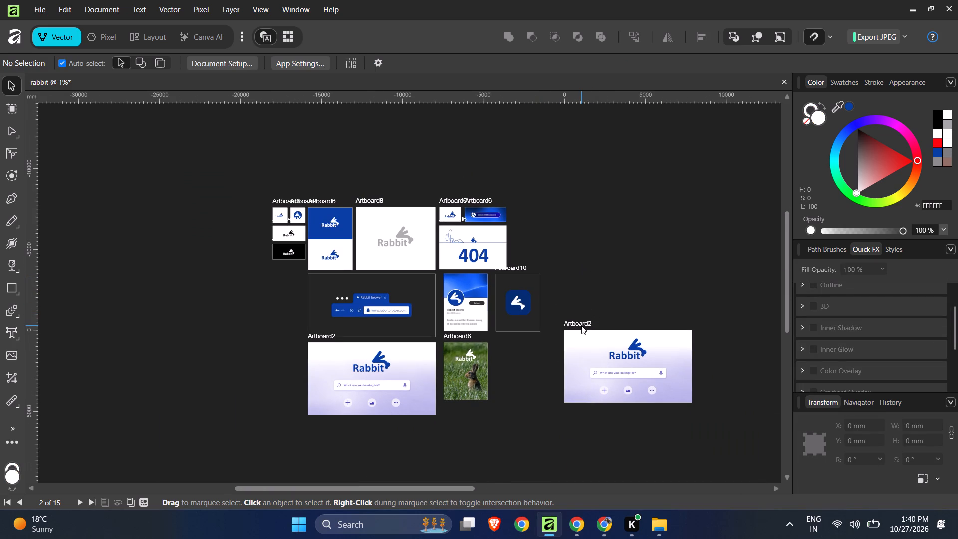
drag(581, 325, 355, 441)
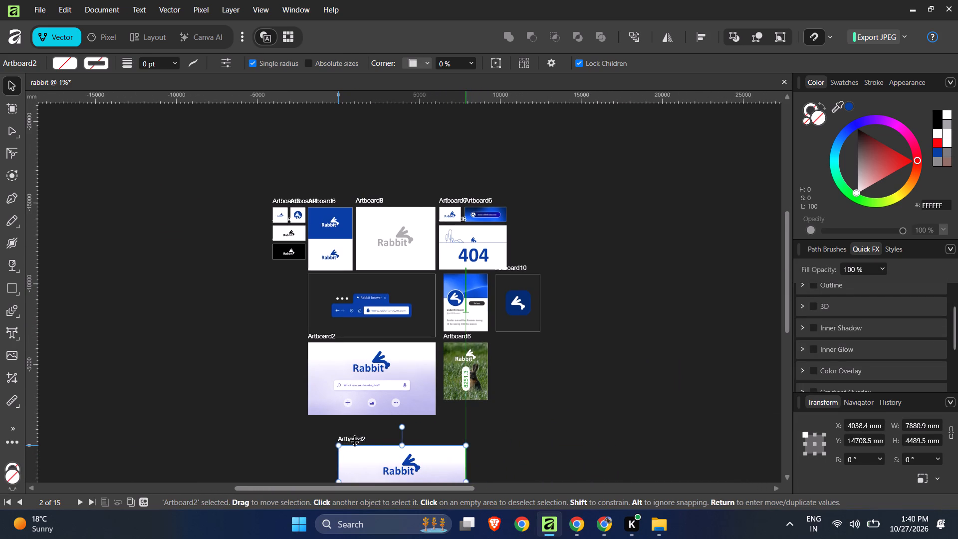
drag(355, 441, 463, 406)
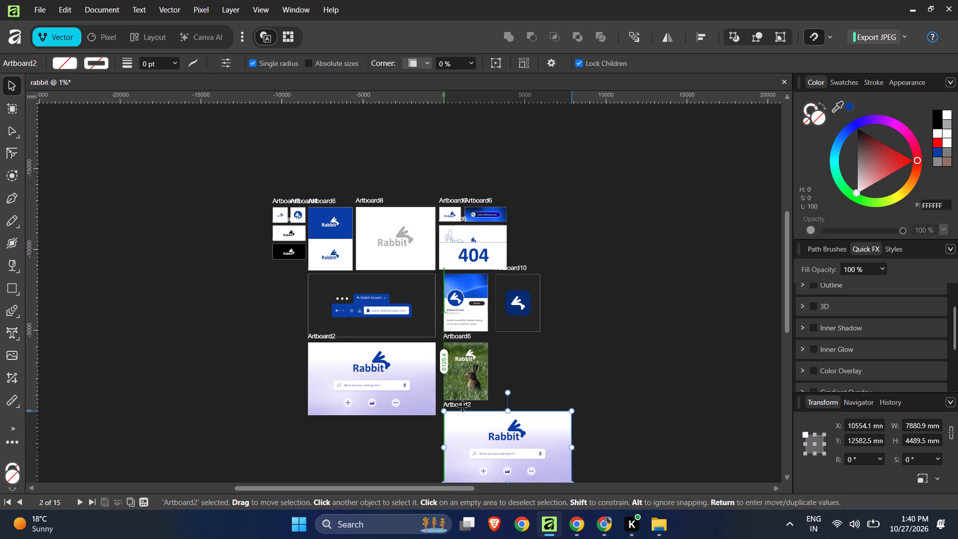
drag(463, 406, 463, 401)
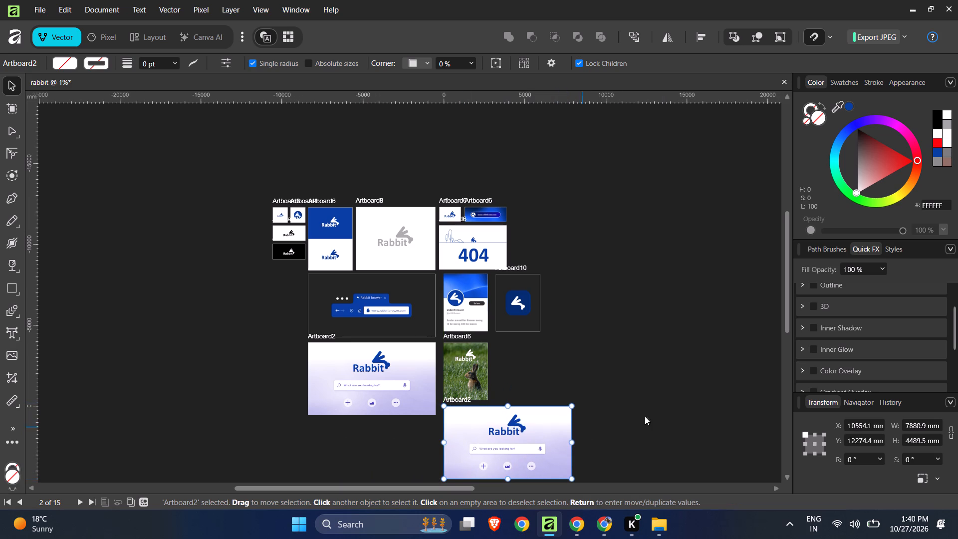
click(691, 400)
Delete the purple search screen background image from the copied artboard.
click(543, 443)
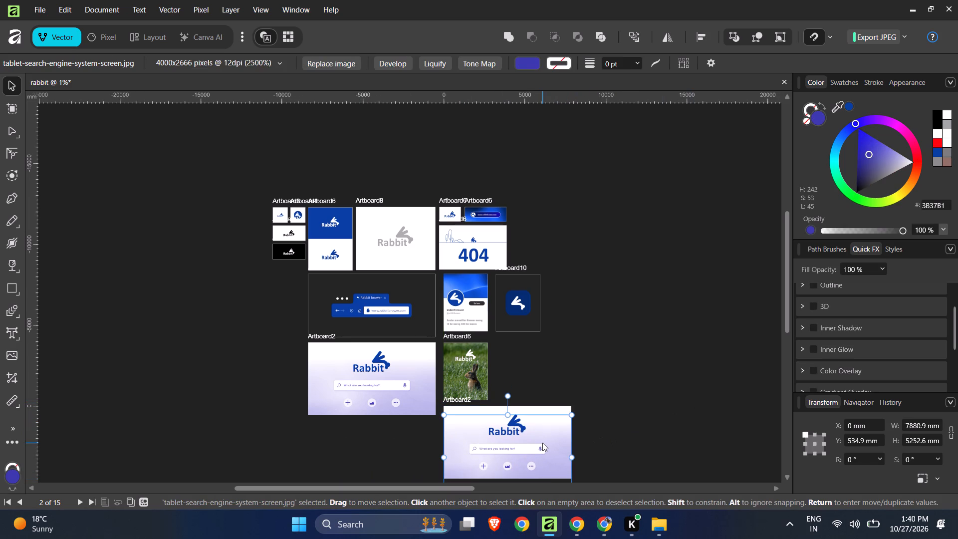
key(BackSpace)
click(645, 391)
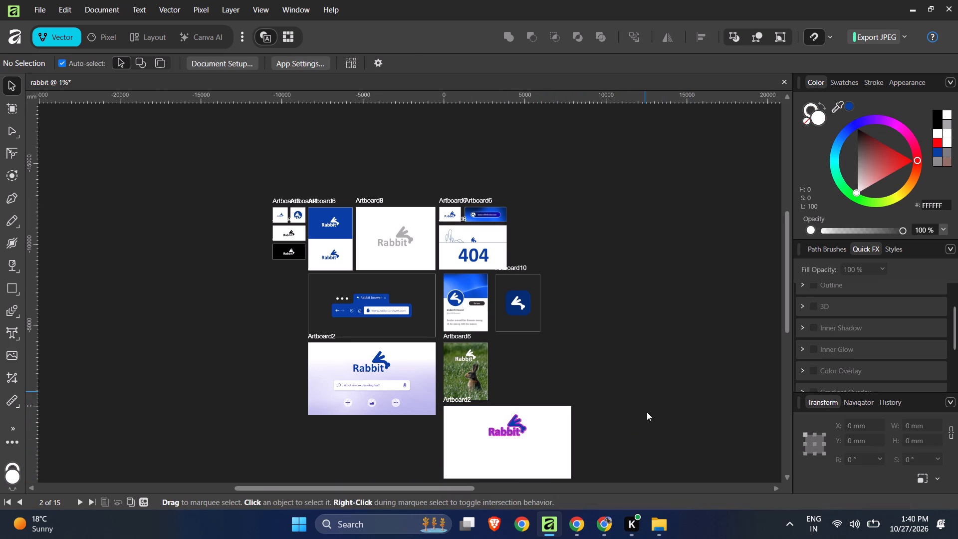
Narrow the copied artboard to about 5900 mm wide by pulling in its right edge.
key(space)
key(space)
key(space)
key(space)
key(space)
key(space)
key(space)
key(space)
key(space)
key(space)
key(space)
key(space)
key(space)
drag(648, 412, 627, 301)
click(503, 336)
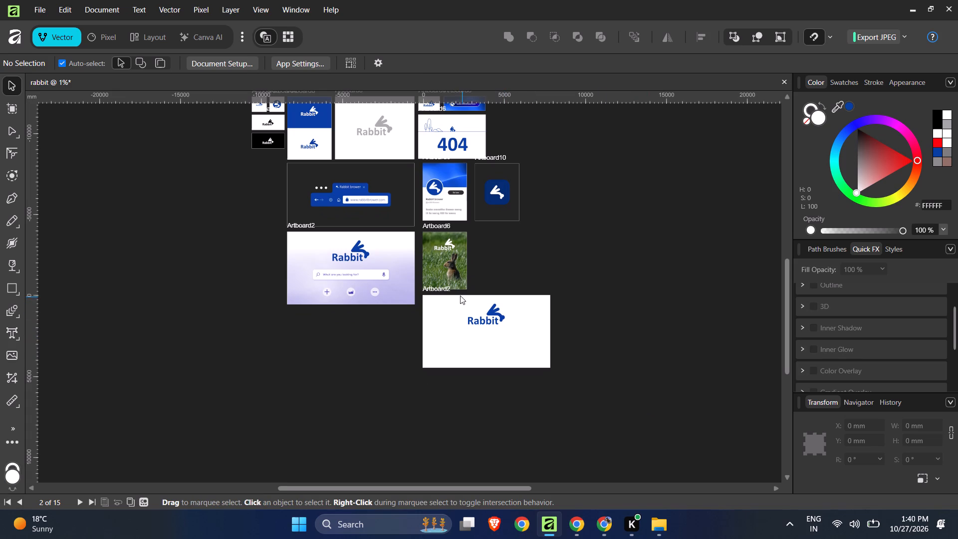
click(442, 284)
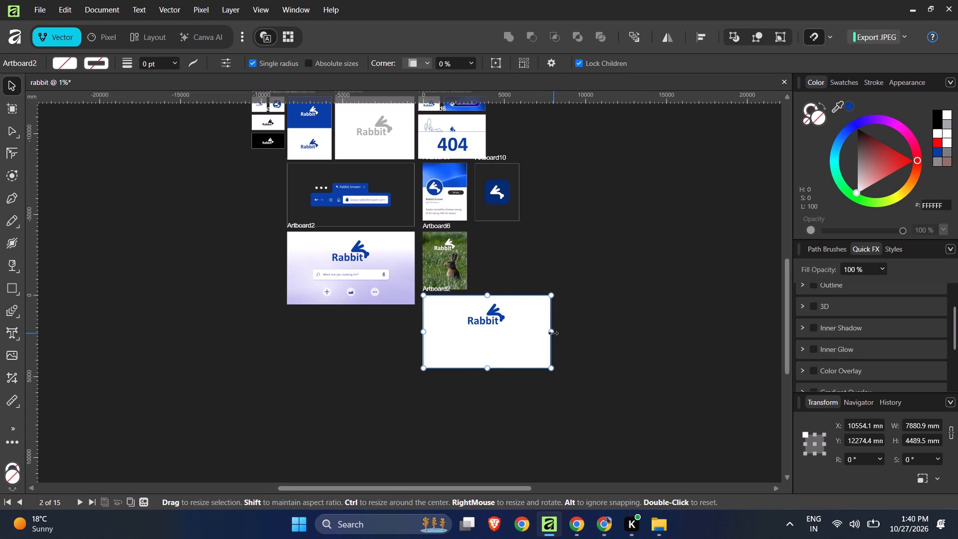
drag(553, 333, 522, 331)
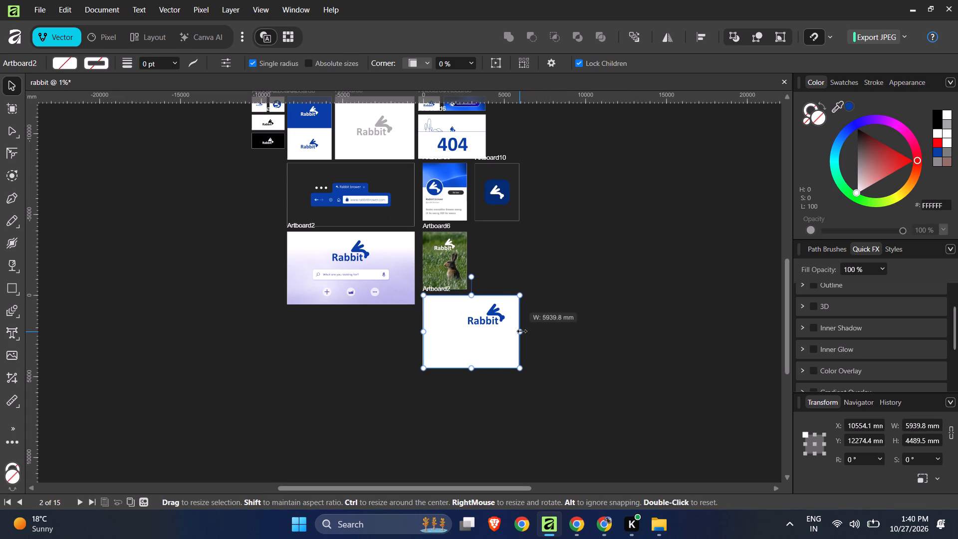
drag(522, 331, 521, 331)
click(611, 332)
Ungroup the logo on the copied artboard and delete its Rabbit wordmark, keeping the rabbit symbol.
ctrl+scroll(506, 280, down, 2)
ctrl+scroll(495, 305, up, 4)
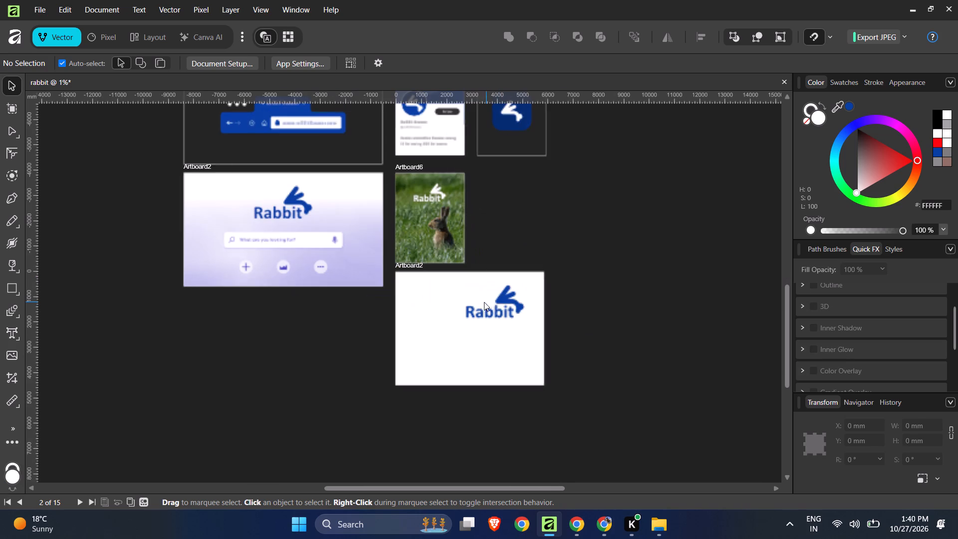
click(500, 313)
key(ctrl+shift+g)
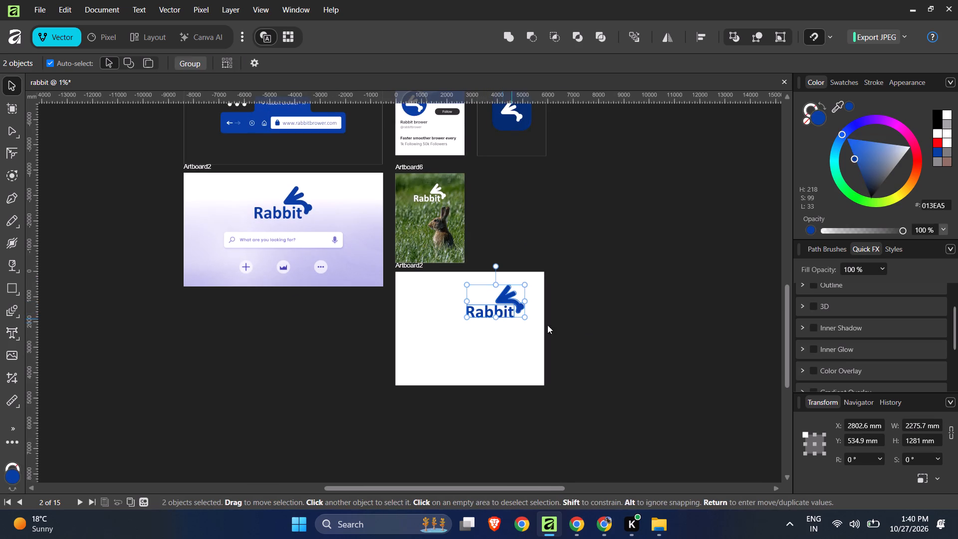
click(645, 329)
ctrl+scroll(575, 336, down, 2)
ctrl+scroll(528, 322, up, 3)
ctrl+scroll(527, 322, down, 1)
ctrl+scroll(520, 324, up, 2)
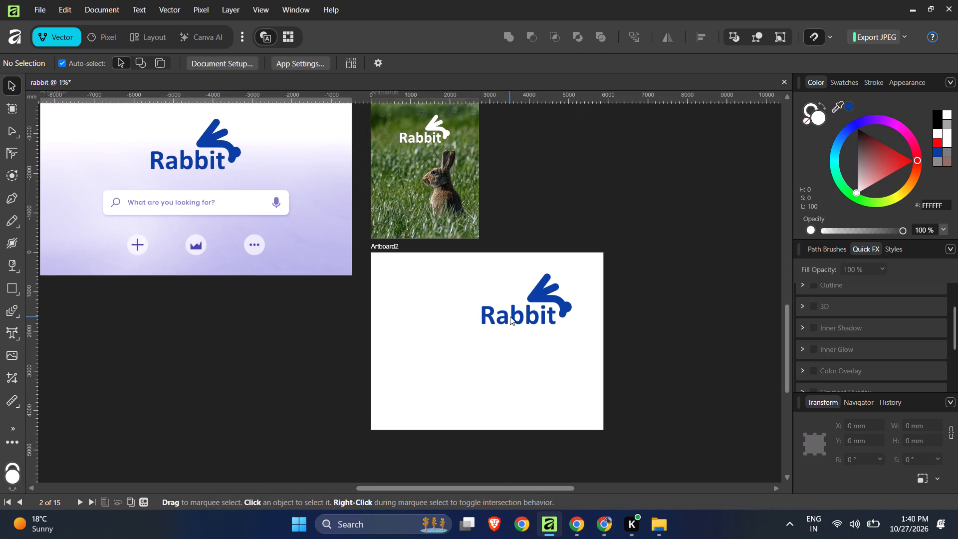
click(510, 316)
key(BackSpace)
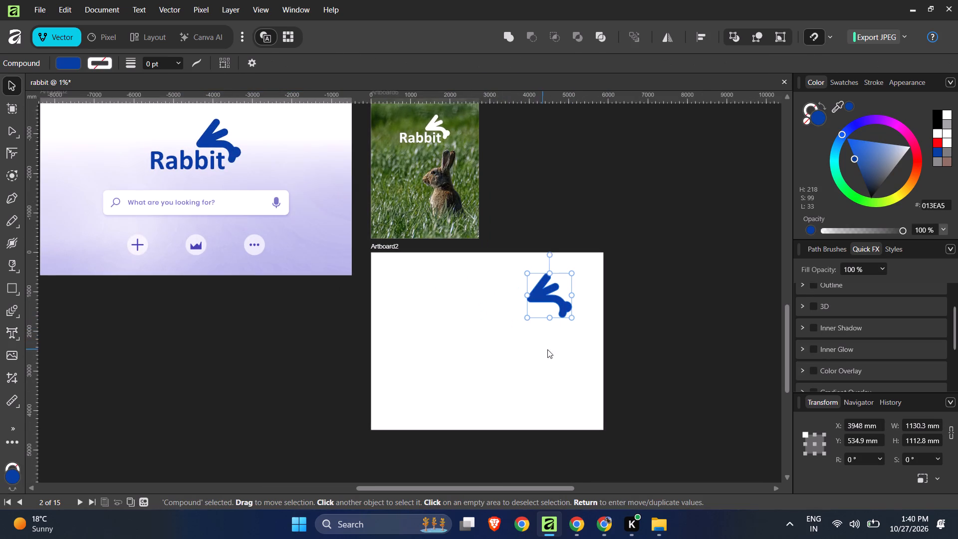
Group the remaining rabbit symbol's shapes on the copied artboard.
click(578, 335)
drag(638, 346, 470, 271)
key(ctrl+g)
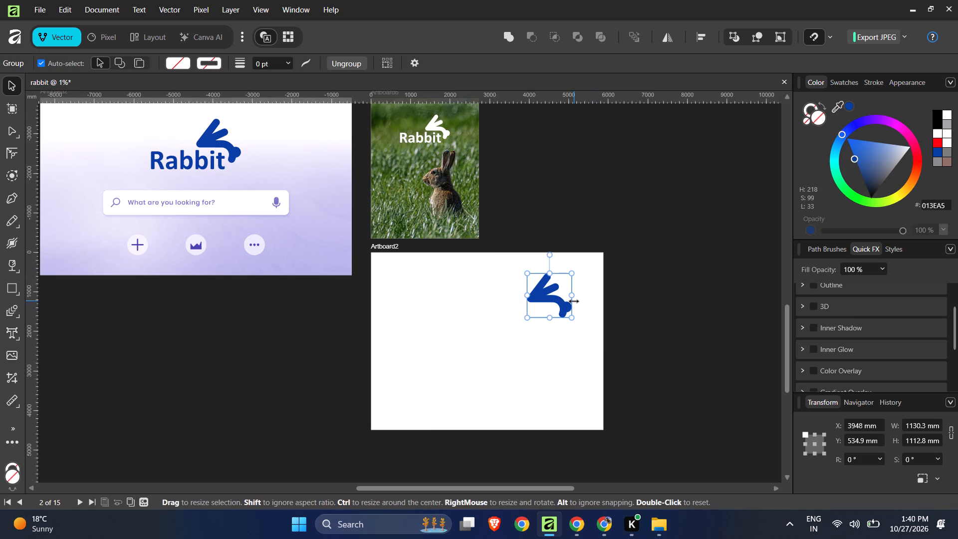
Move the rabbit symbol into the artboard's top-left corner and scale it proportionally to about 429 mm wide.
ctrl+scroll(573, 301, down, 3)
ctrl+scroll(560, 301, up, 2)
ctrl+scroll(560, 301, down, 1)
ctrl+scroll(560, 301, up, 3)
drag(566, 300, 392, 295)
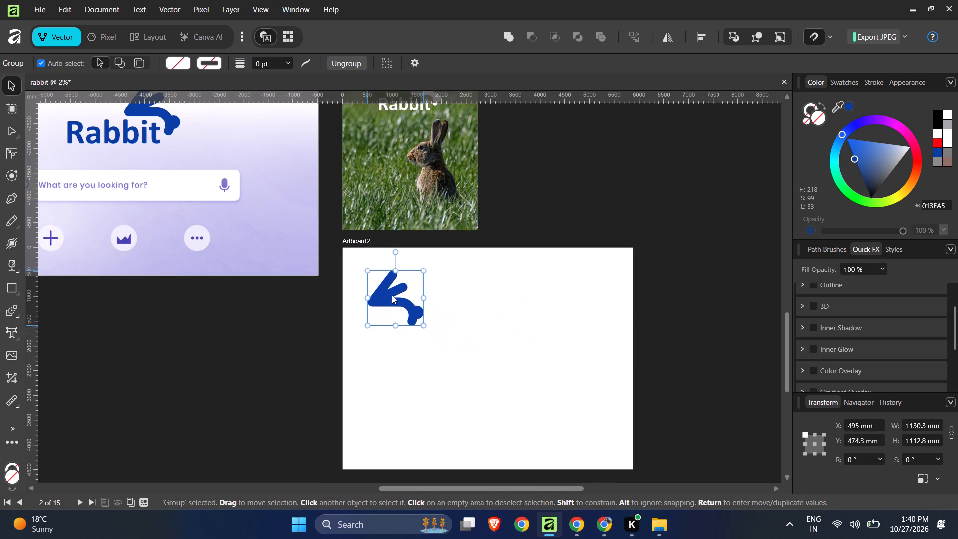
drag(392, 295, 383, 285)
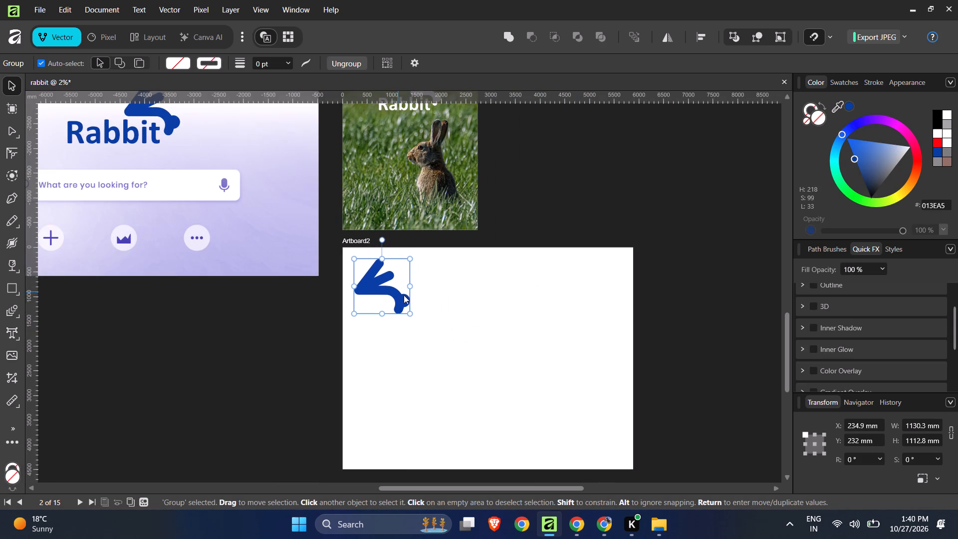
drag(410, 313, 382, 280)
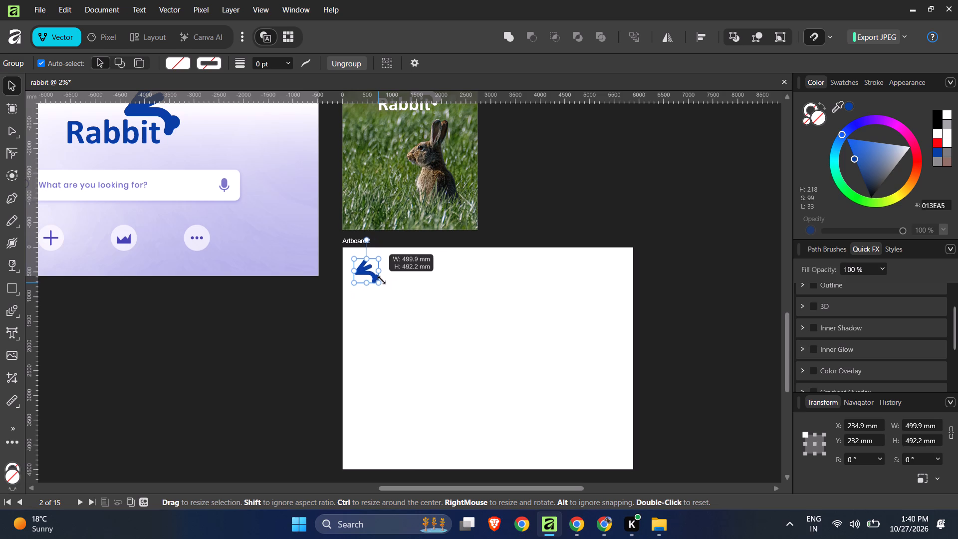
drag(382, 280, 379, 276)
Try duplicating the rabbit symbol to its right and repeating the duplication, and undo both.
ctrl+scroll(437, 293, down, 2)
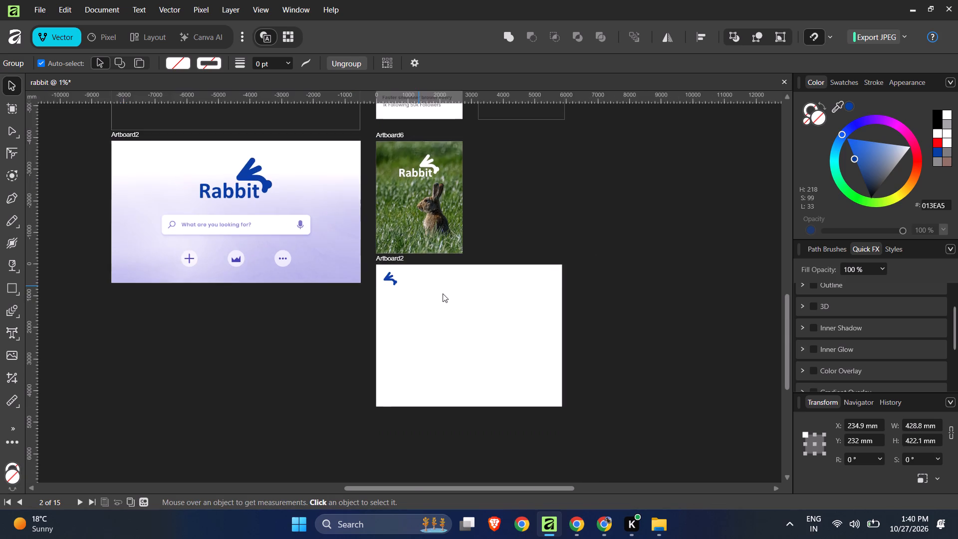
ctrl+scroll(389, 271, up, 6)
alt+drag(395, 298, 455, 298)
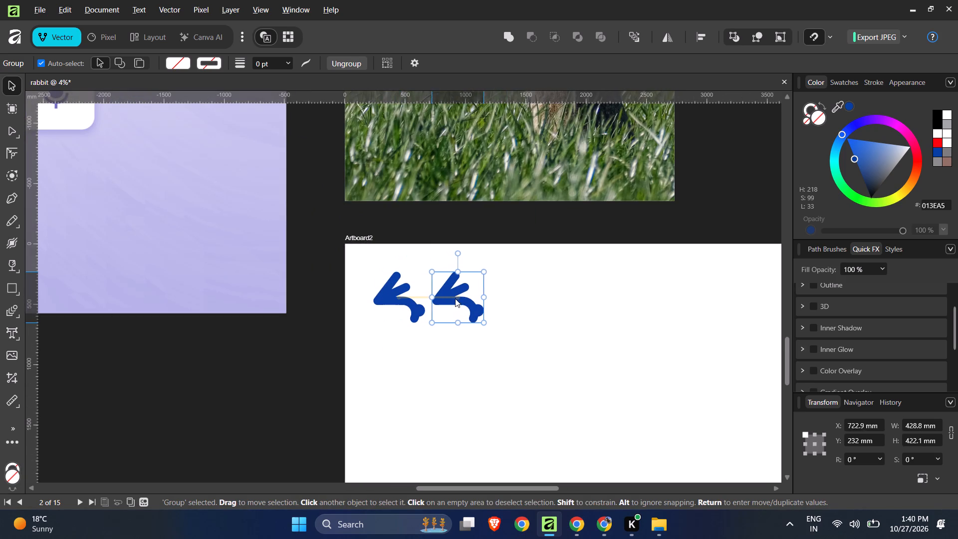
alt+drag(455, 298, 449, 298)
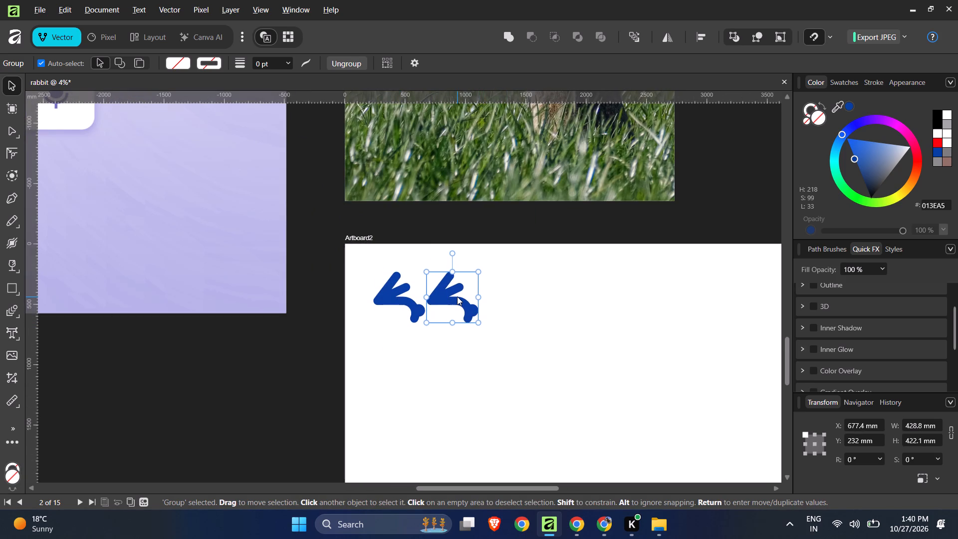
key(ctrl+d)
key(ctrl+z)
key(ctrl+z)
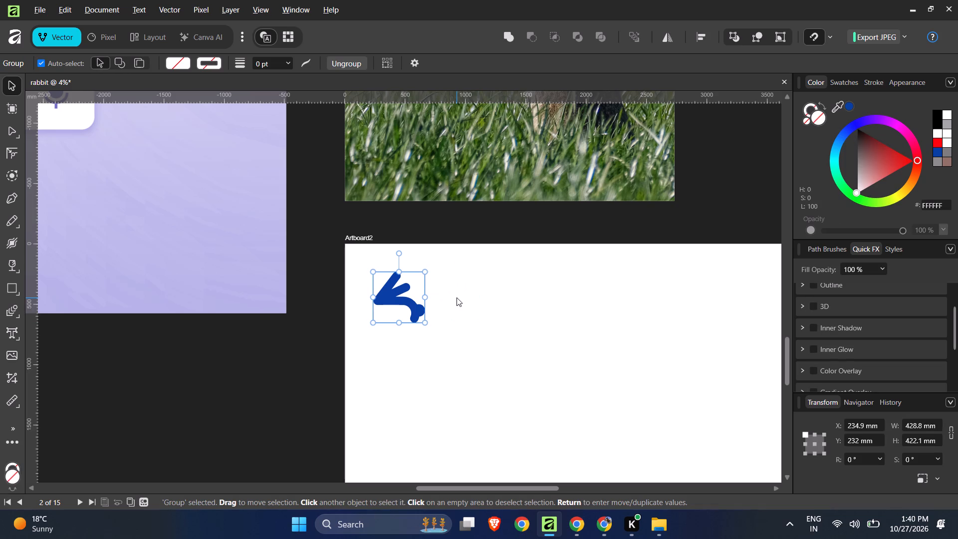
Place two copies of the rabbit symbol in a row beside the original, at X about 715 mm and 1186 mm.
alt+drag(407, 302, 463, 301)
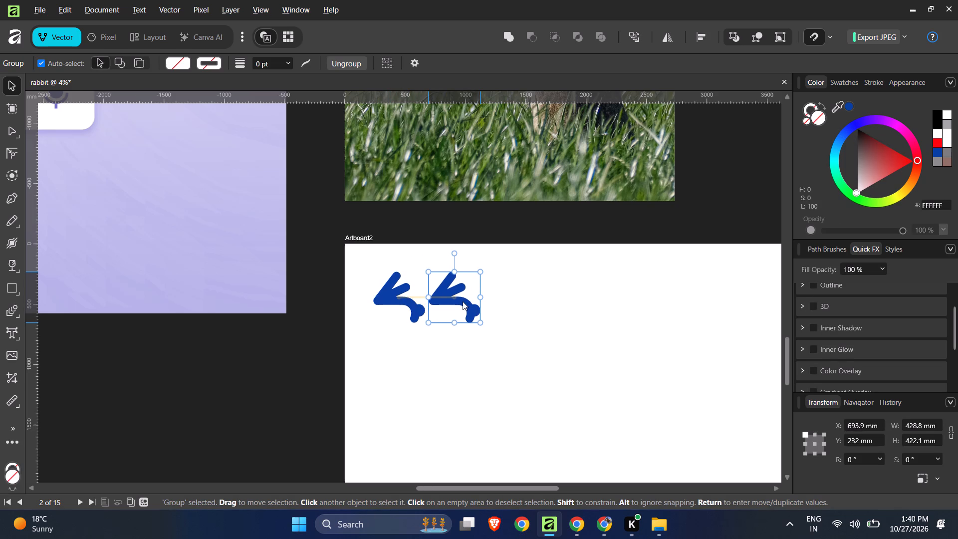
alt+drag(463, 301, 465, 301)
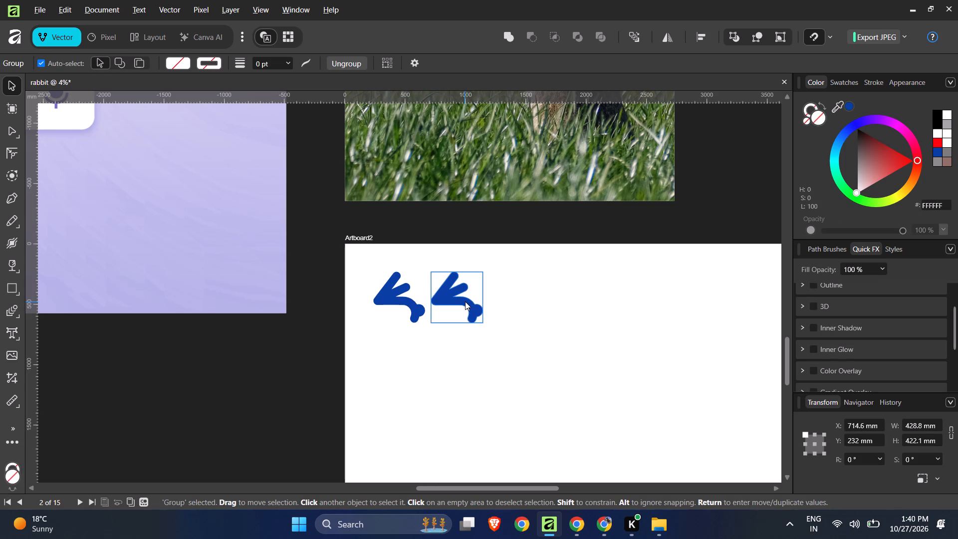
alt+drag(463, 301, 525, 301)
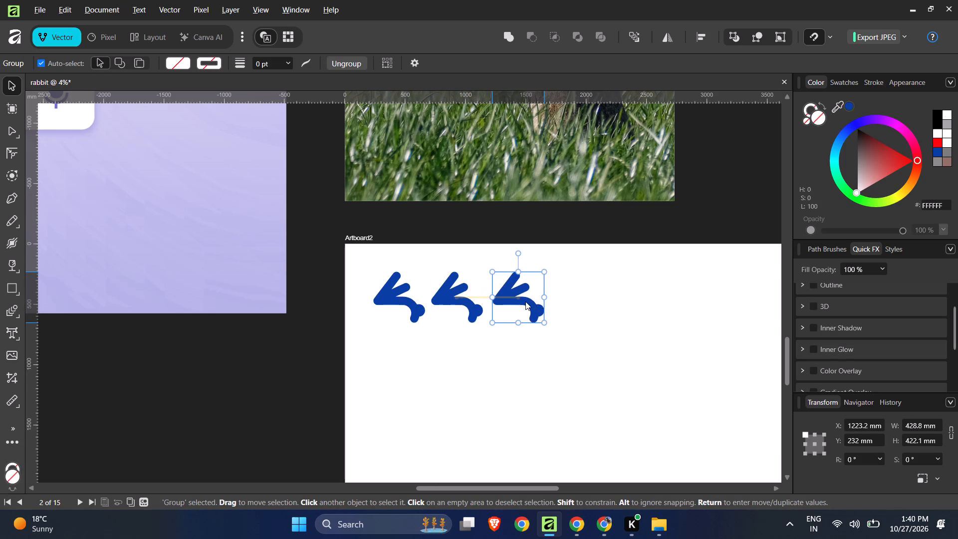
alt+drag(525, 301, 520, 301)
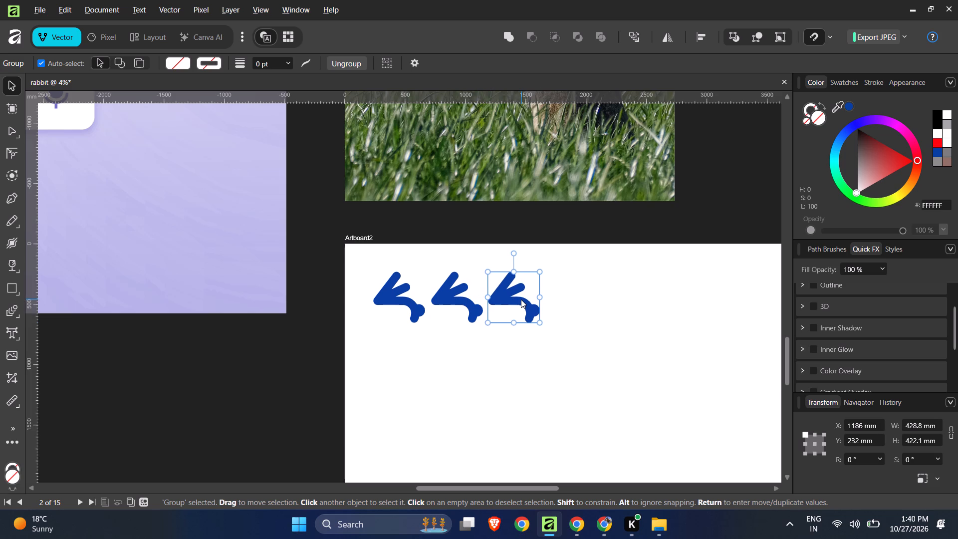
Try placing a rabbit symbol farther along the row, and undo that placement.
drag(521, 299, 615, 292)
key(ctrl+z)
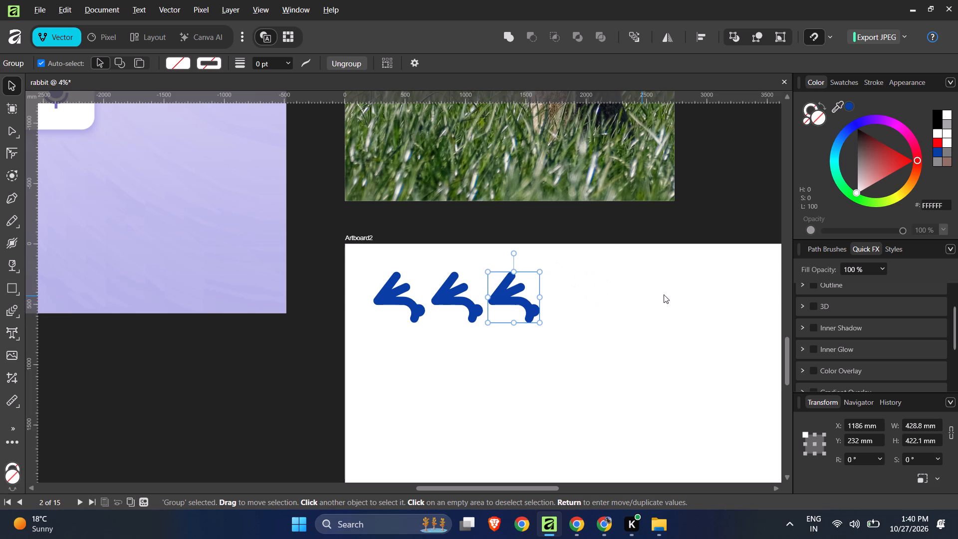
Undo the two rabbit copies so only the original symbol is left in the artboard's top-left corner.
click(676, 294)
alt+scroll(373, 294, down, 6)
ctrl+scroll(418, 304, down, 7)
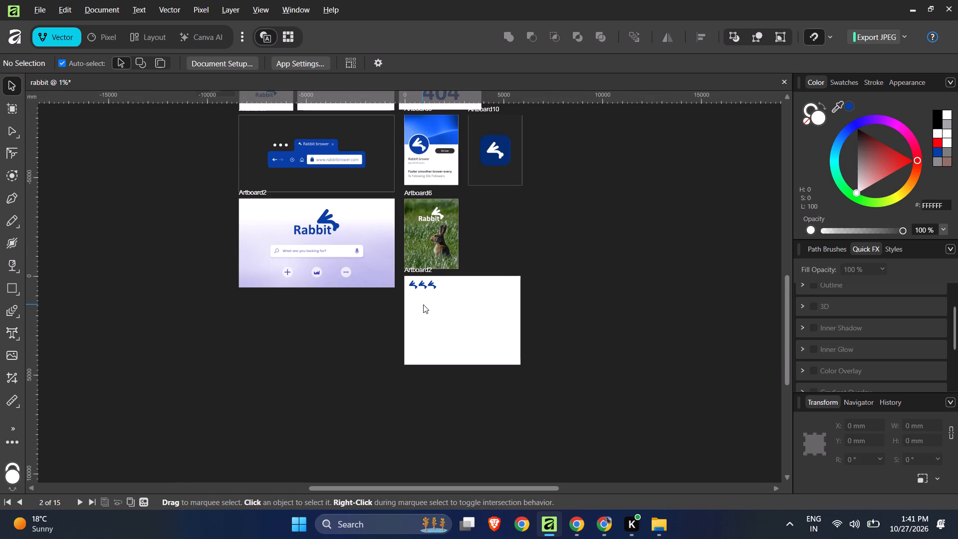
ctrl+scroll(427, 304, up, 6)
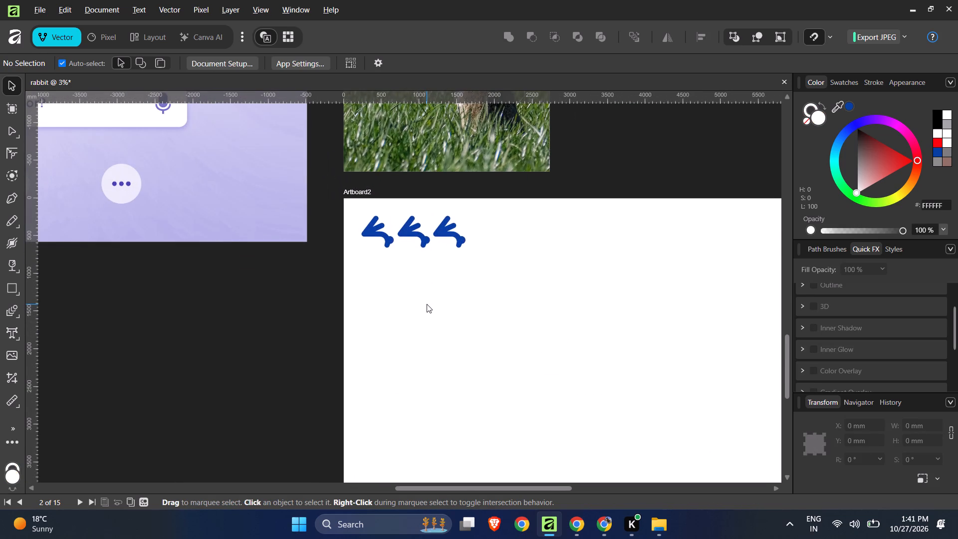
key(ctrl+z)
key(ctrl+z)
key(ctrl+z)
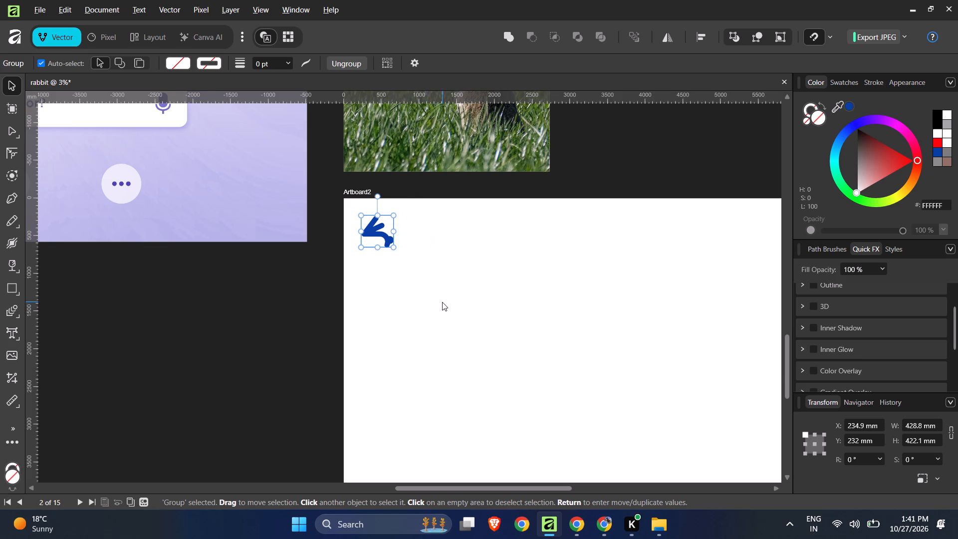
Enlarge the rabbit symbol proportionally to about 4202 mm wide and move it against the artboard's bottom-right corner.
drag(392, 246, 536, 409)
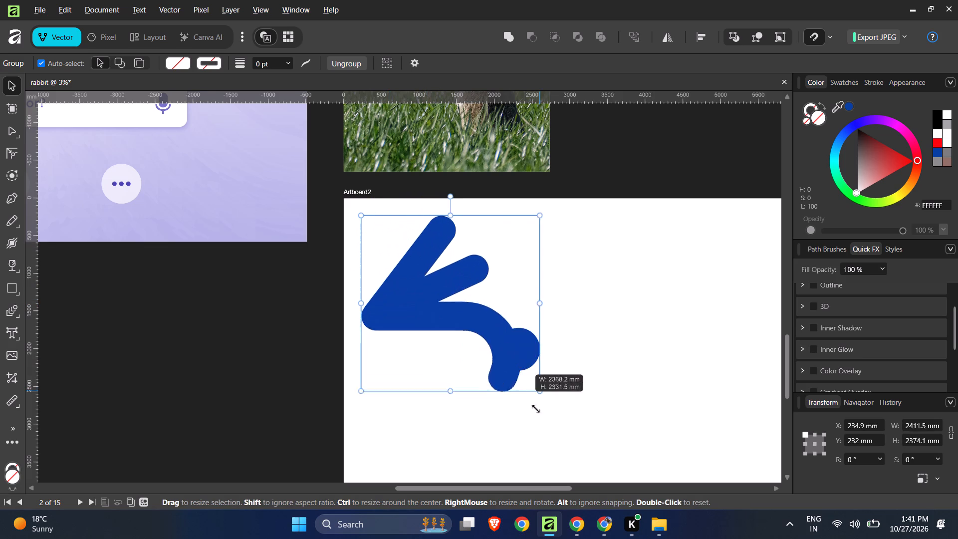
drag(536, 409, 555, 432)
ctrl+scroll(317, 291, down, 4)
ctrl+scroll(405, 332, up, 1)
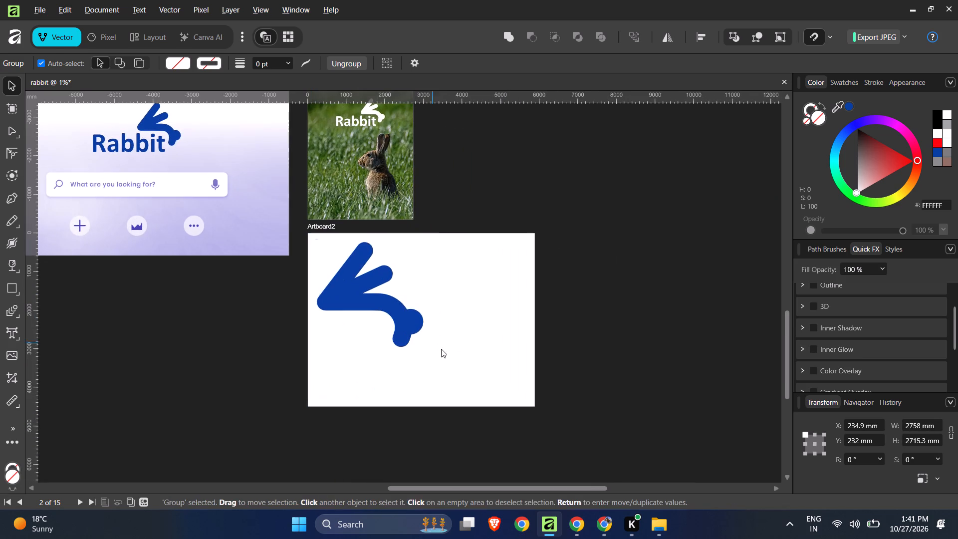
drag(425, 345, 473, 408)
drag(437, 367, 520, 372)
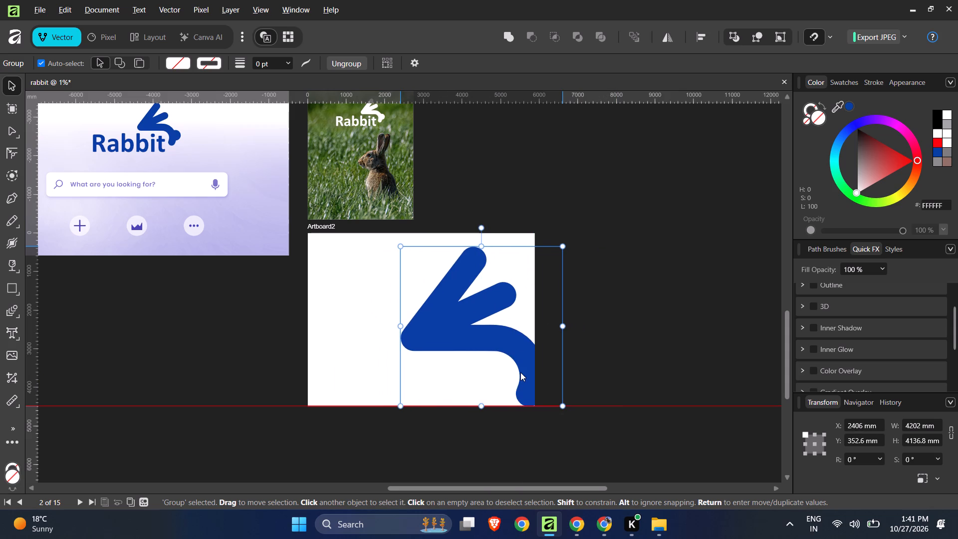
drag(520, 372, 522, 374)
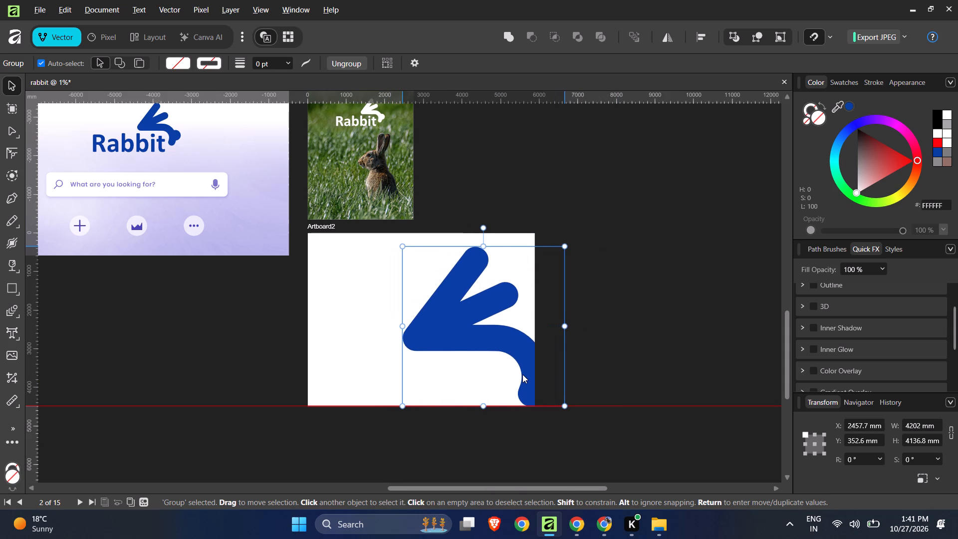
drag(522, 374, 511, 374)
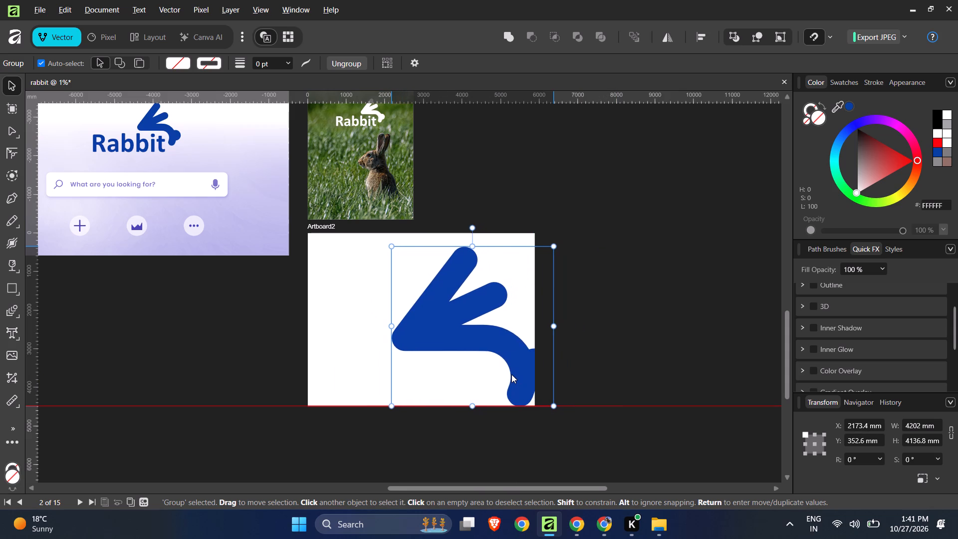
drag(511, 374, 488, 372)
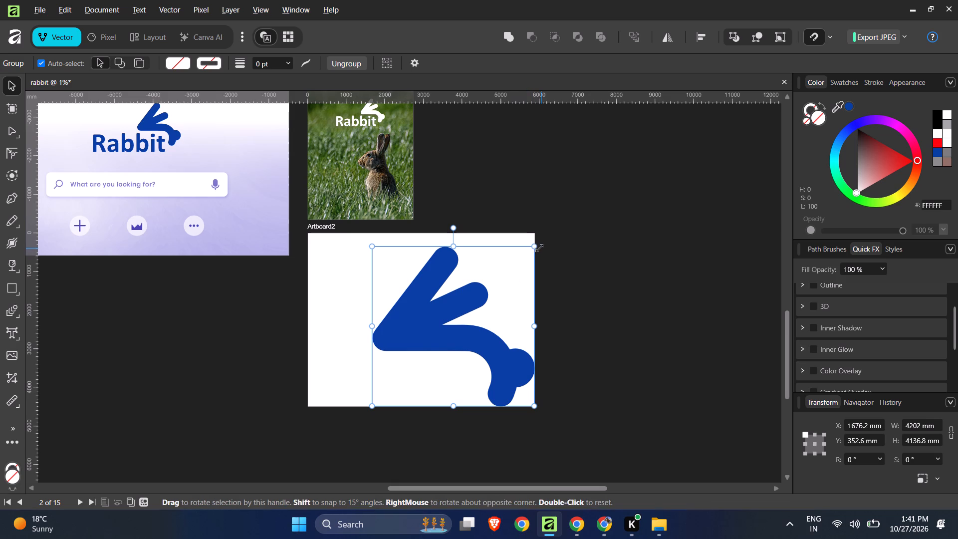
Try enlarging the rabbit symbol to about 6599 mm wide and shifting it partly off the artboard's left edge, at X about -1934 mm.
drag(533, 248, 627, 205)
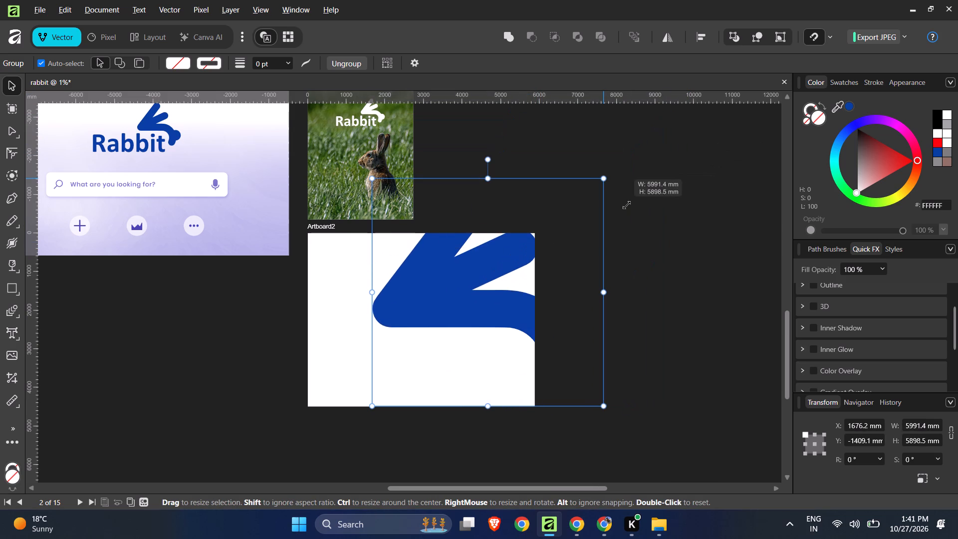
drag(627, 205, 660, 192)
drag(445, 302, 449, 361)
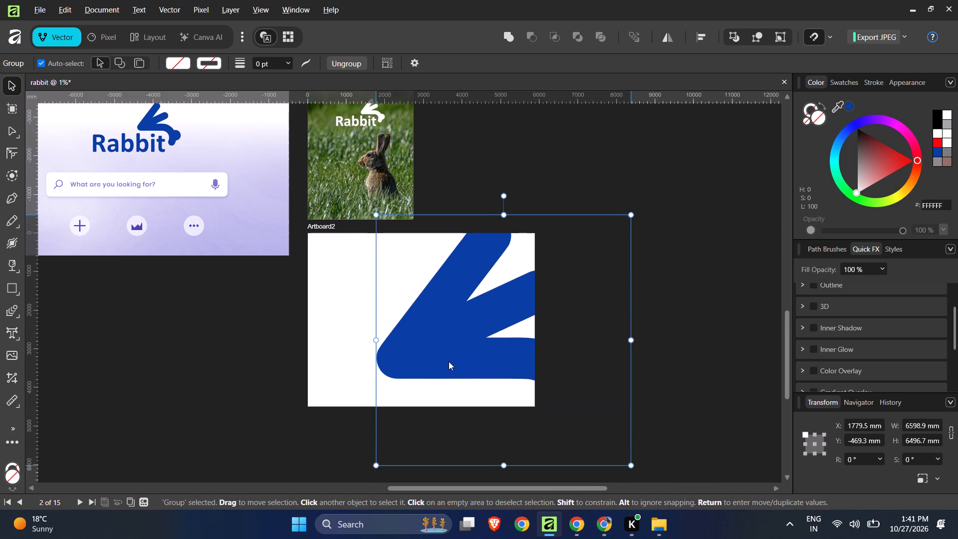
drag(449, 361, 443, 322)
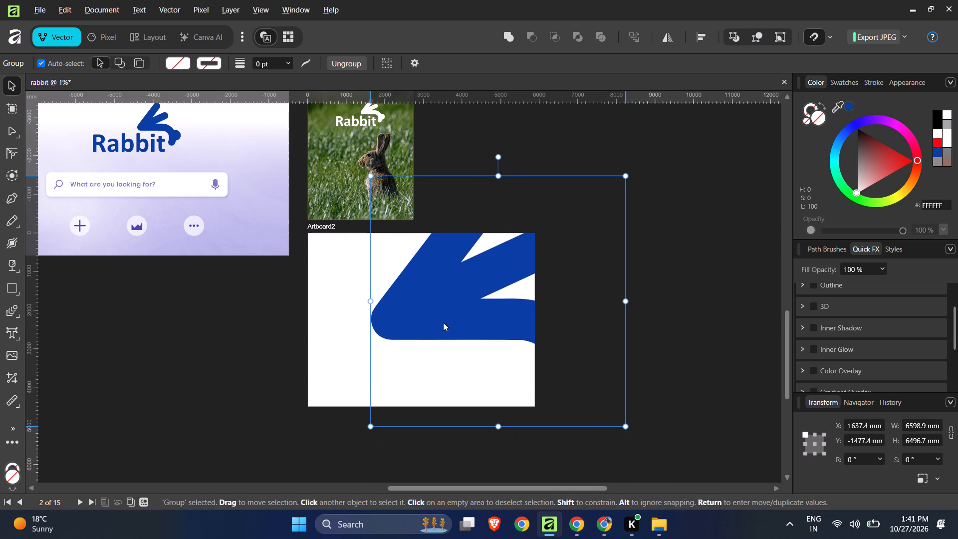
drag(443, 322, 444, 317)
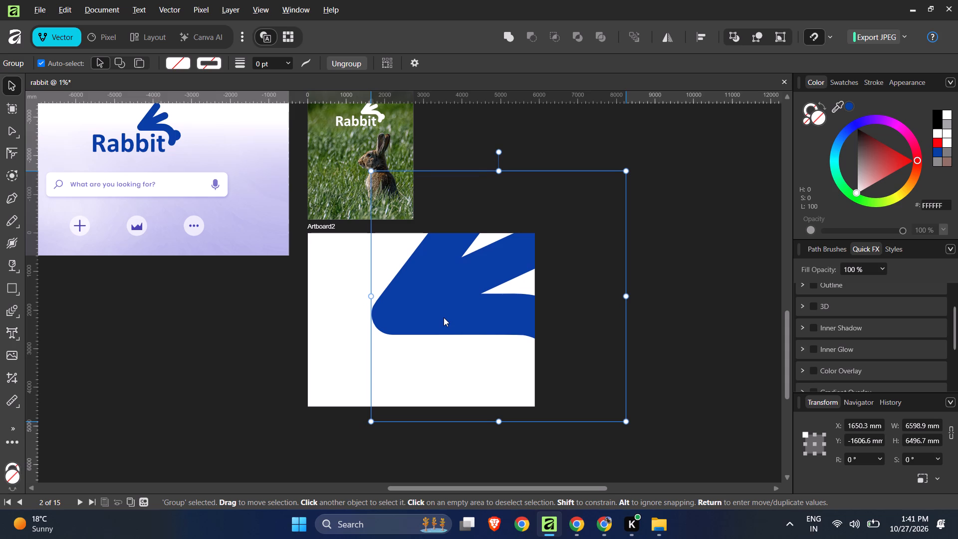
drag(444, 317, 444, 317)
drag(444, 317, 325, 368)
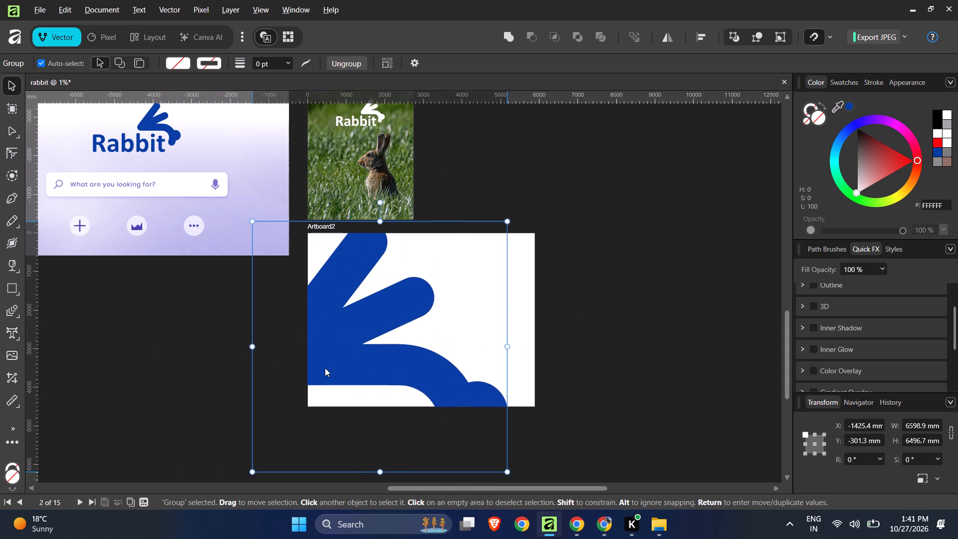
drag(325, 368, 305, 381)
Scale the rabbit symbol to about 5268 mm wide and crop it off the artboard's left edge, at X about -1269 mm and Y 0 mm.
drag(491, 355, 454, 353)
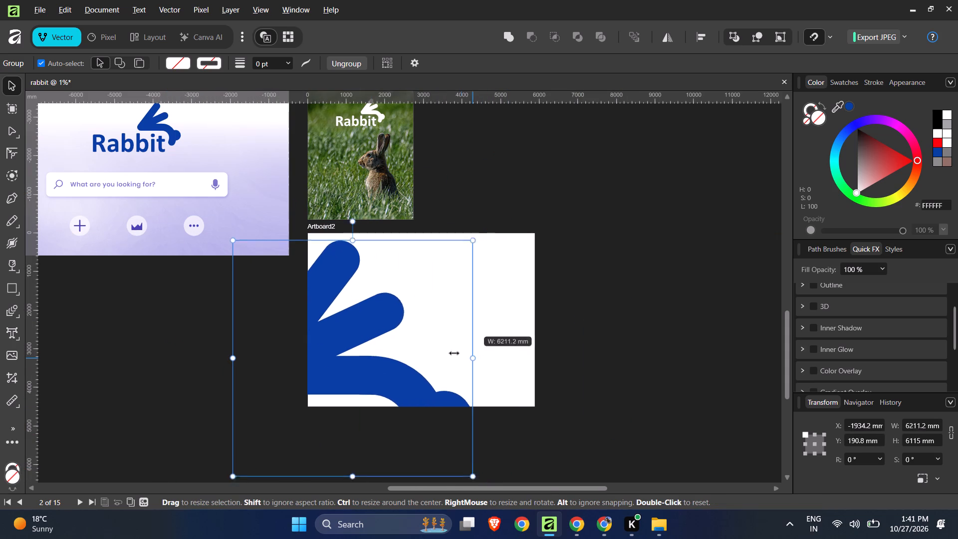
drag(454, 353, 440, 353)
drag(365, 384, 392, 359)
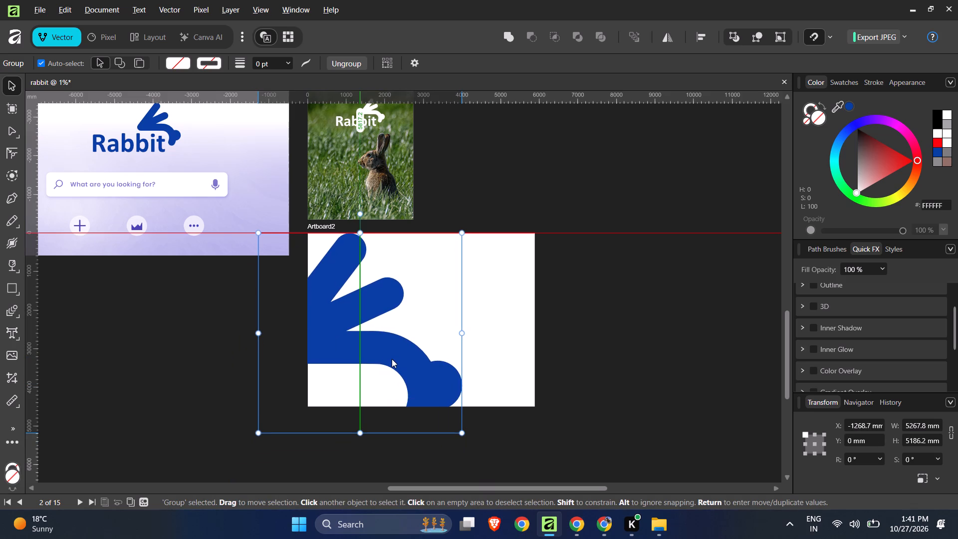
drag(392, 359, 397, 358)
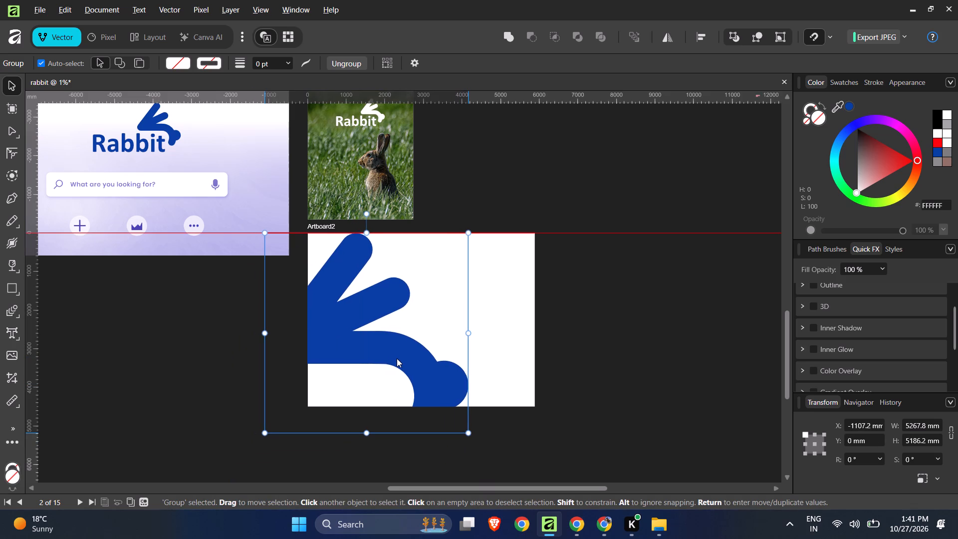
drag(397, 358, 411, 358)
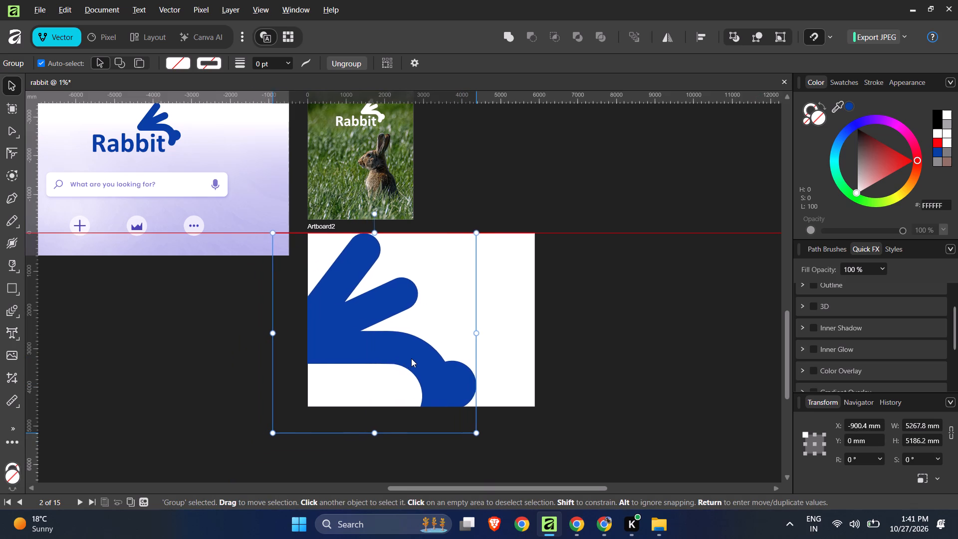
drag(411, 358, 389, 358)
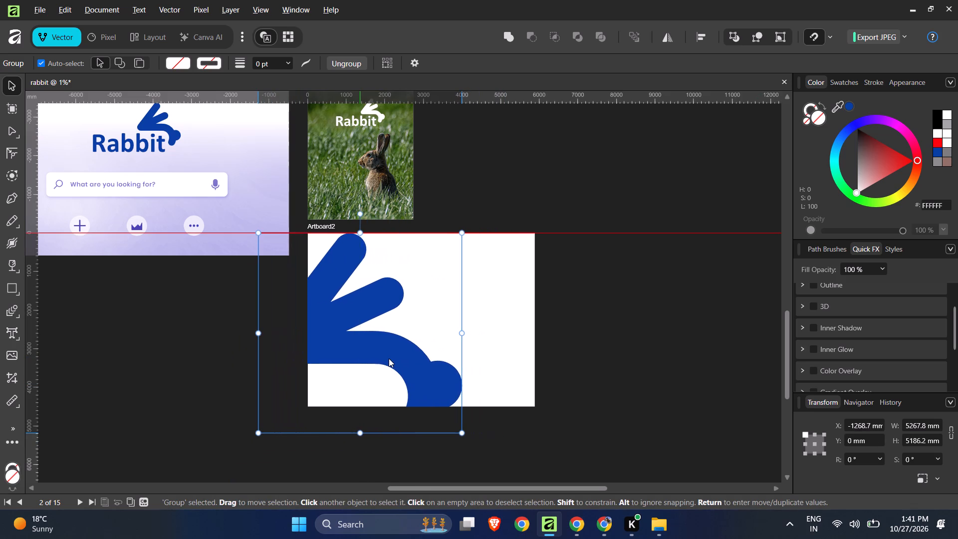
drag(389, 358, 388, 358)
Examine the cropped rabbit composition up close and alongside the other brand artboards.
click(783, 308)
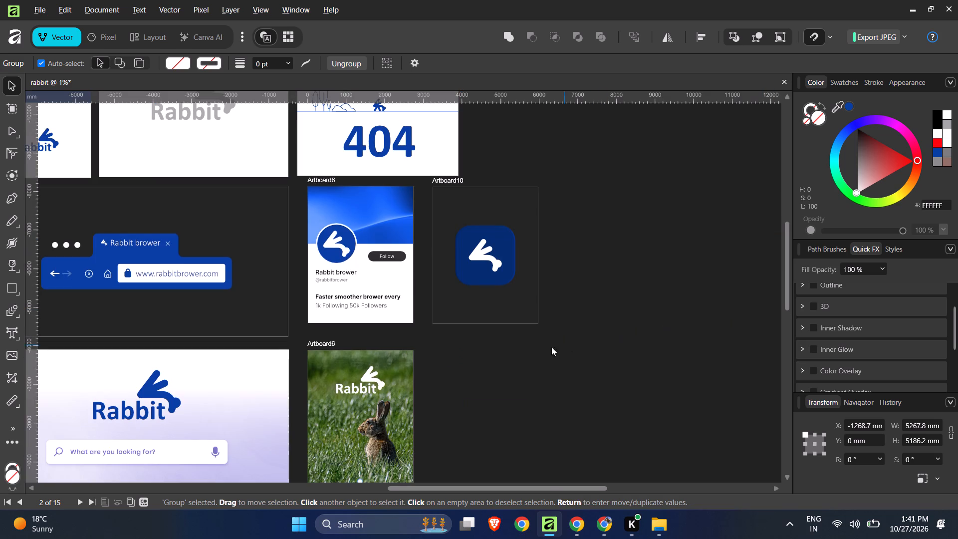
click(553, 348)
ctrl+scroll(515, 232, down, 5)
ctrl+scroll(531, 364, up, 1)
ctrl+scroll(531, 364, down, 1)
ctrl+scroll(531, 364, up, 3)
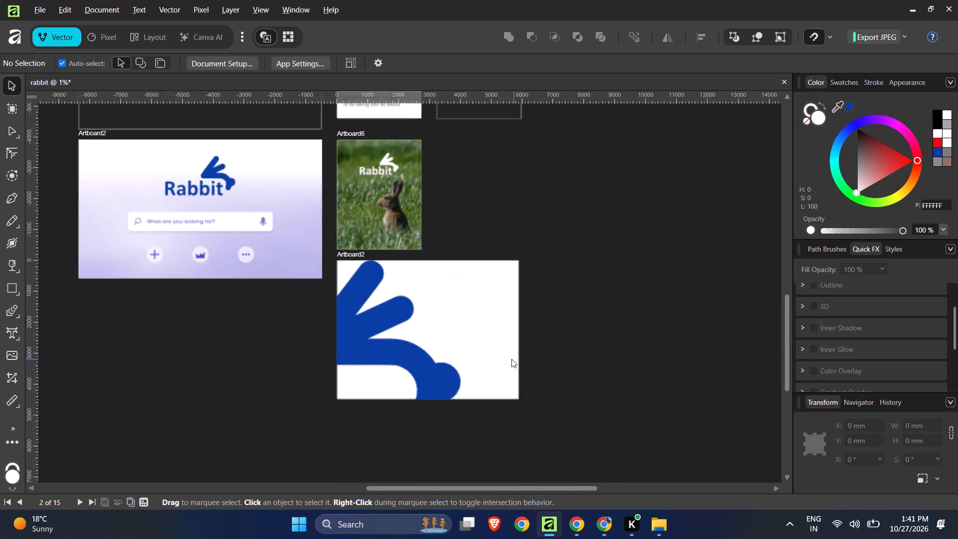
ctrl+scroll(511, 359, up, 4)
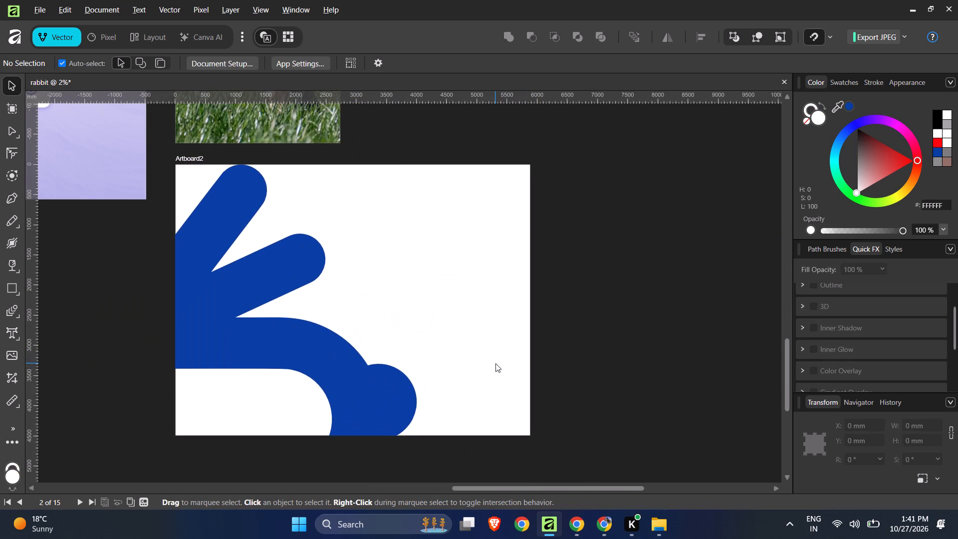
ctrl+scroll(464, 325, down, 3)
ctrl+scroll(427, 279, up, 2)
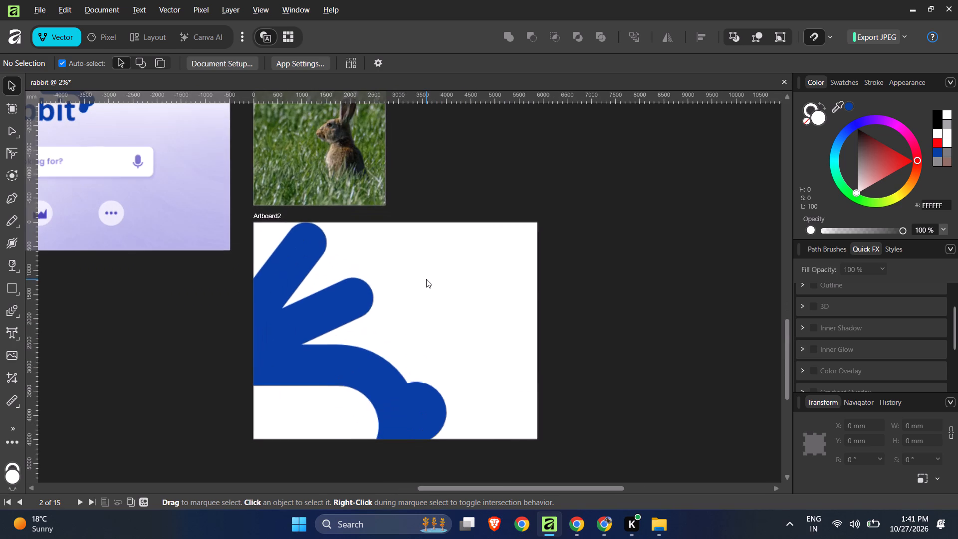
ctrl+scroll(424, 280, down, 5)
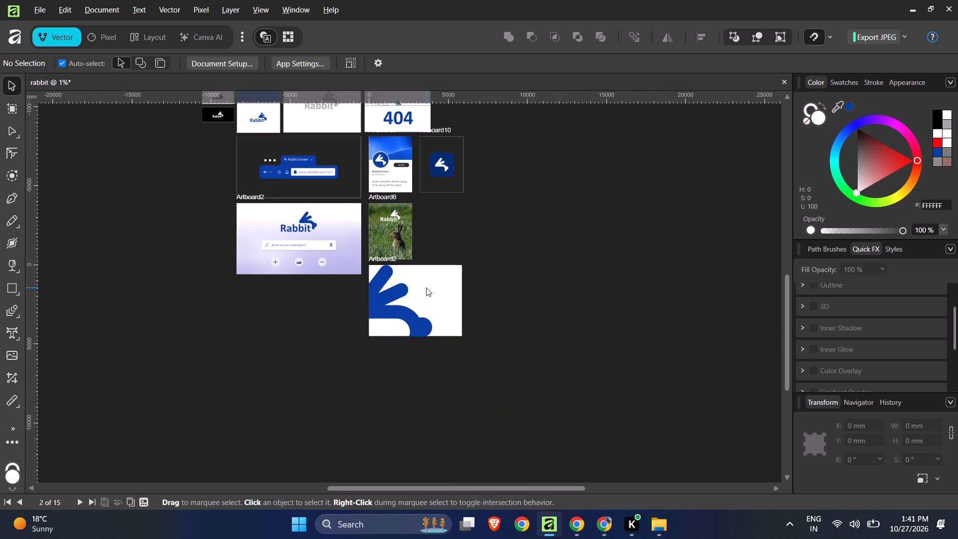
ctrl+scroll(426, 287, down, 2)
ctrl+scroll(426, 171, up, 3)
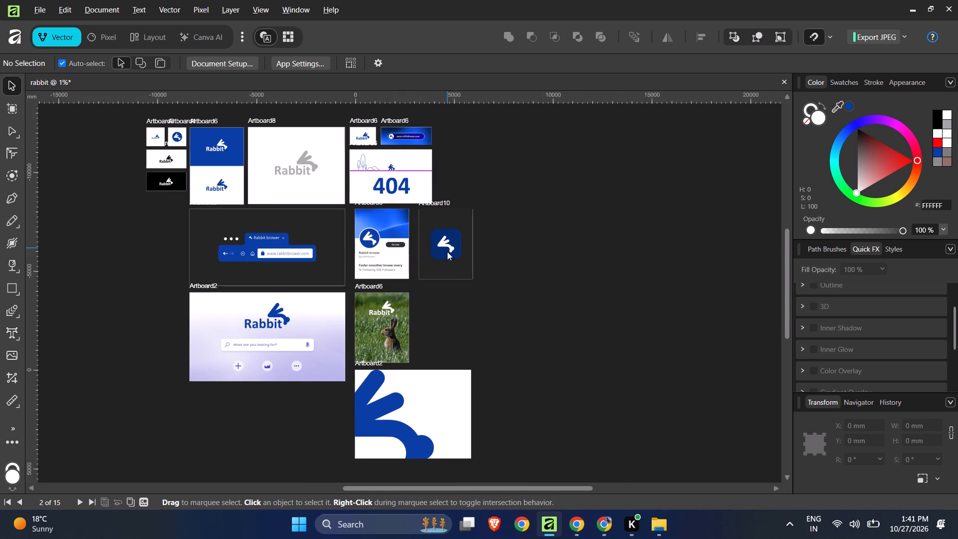
Copy the blue gradient image from the address-bar banner artboard into the cropped-rabbit artboard and enlarge it to about 9085 mm square.
click(424, 128)
alt+drag(424, 128, 476, 393)
click(484, 413)
drag(484, 414, 487, 414)
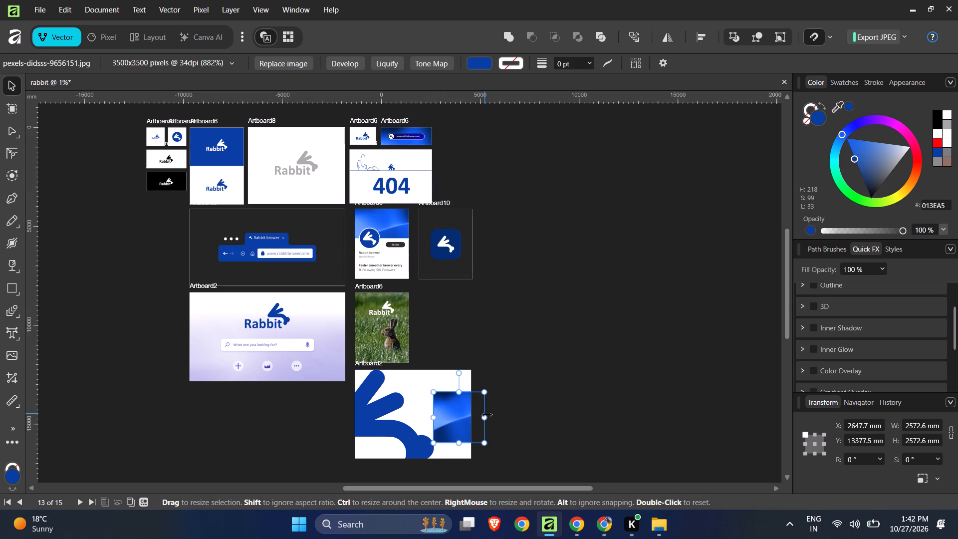
drag(487, 414, 613, 403)
Position the gradient image to cover the whole artboard from its top-left corner and send it behind the rabbit symbol.
drag(540, 411, 446, 437)
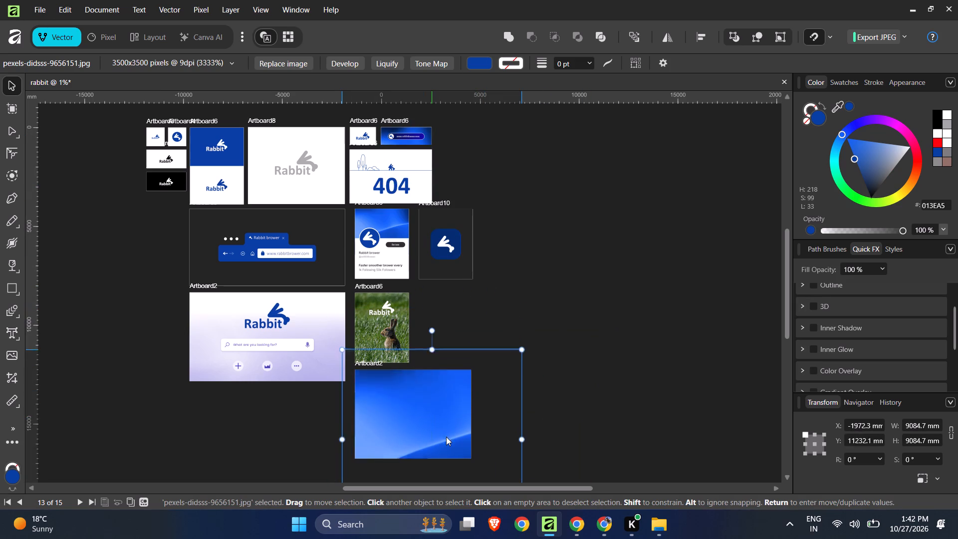
drag(446, 437, 460, 453)
key(ctrl+shift+bracketleft)
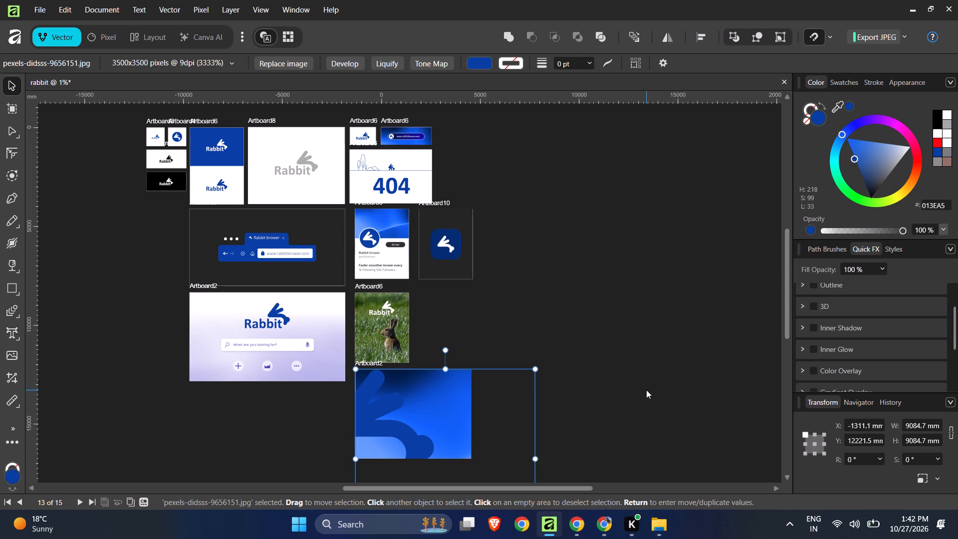
click(662, 379)
Enlarge the rabbit symbol to about 8474 mm wide and crop it off the artboard's right edge, at X about 863 mm and Y about -922 mm.
click(360, 407)
drag(368, 410, 375, 412)
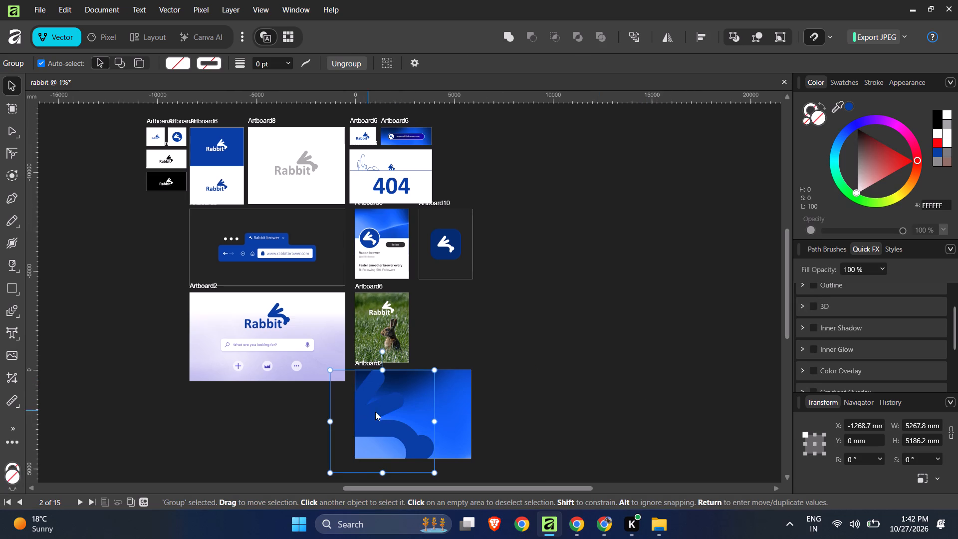
drag(375, 412, 393, 415)
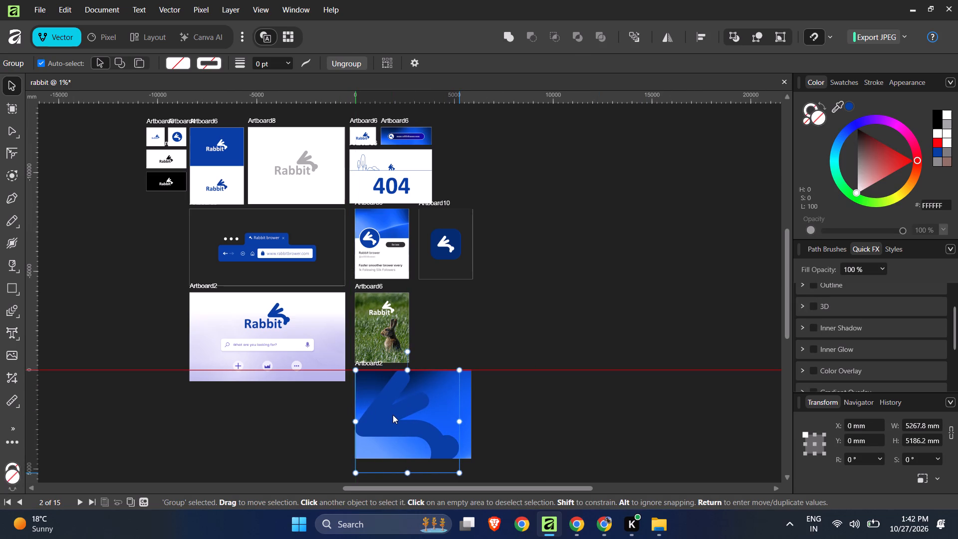
drag(393, 415, 413, 415)
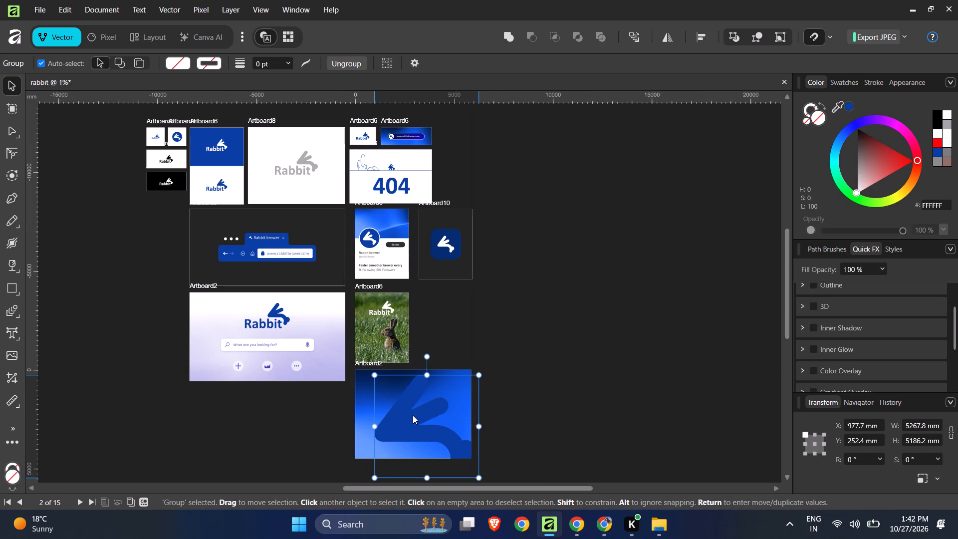
drag(413, 415, 405, 413)
drag(473, 420, 537, 427)
drag(421, 433, 422, 447)
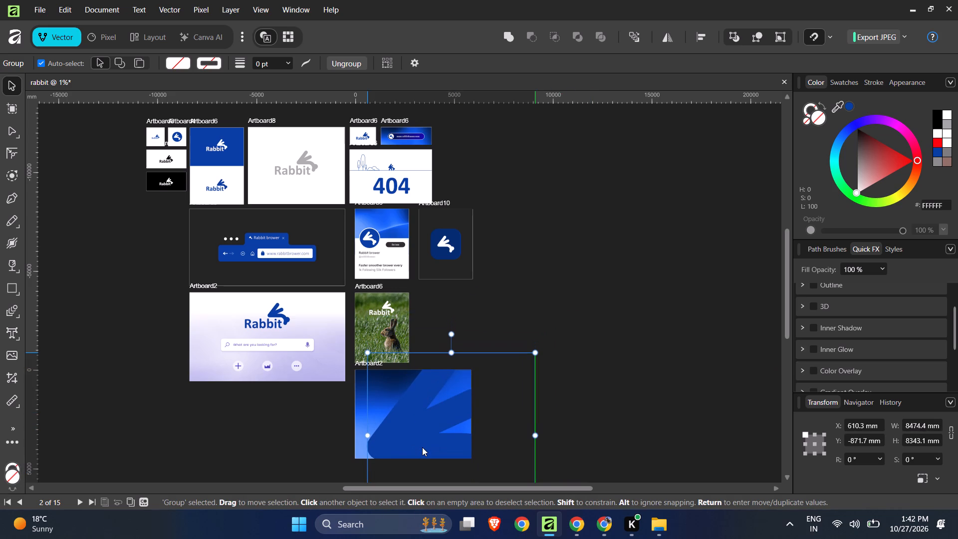
drag(422, 447, 426, 448)
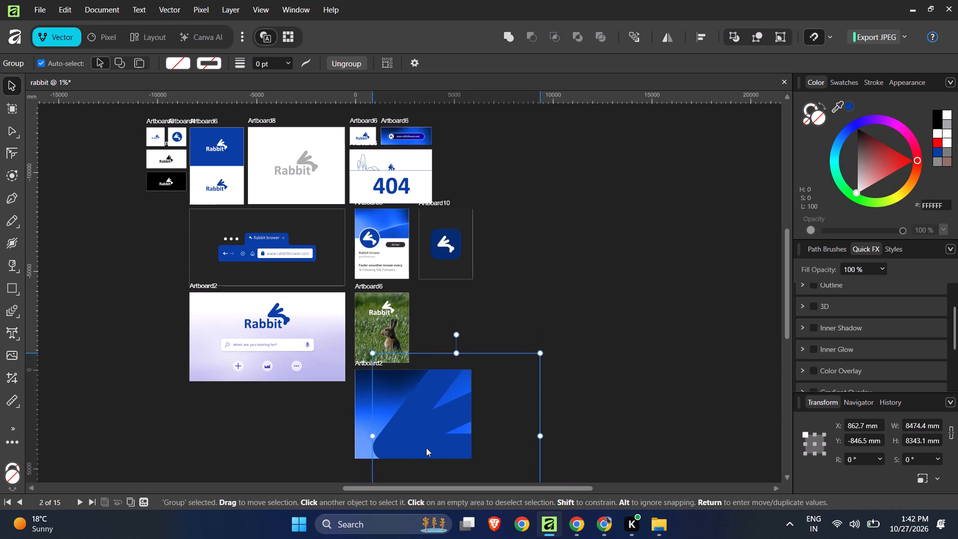
drag(426, 448, 426, 446)
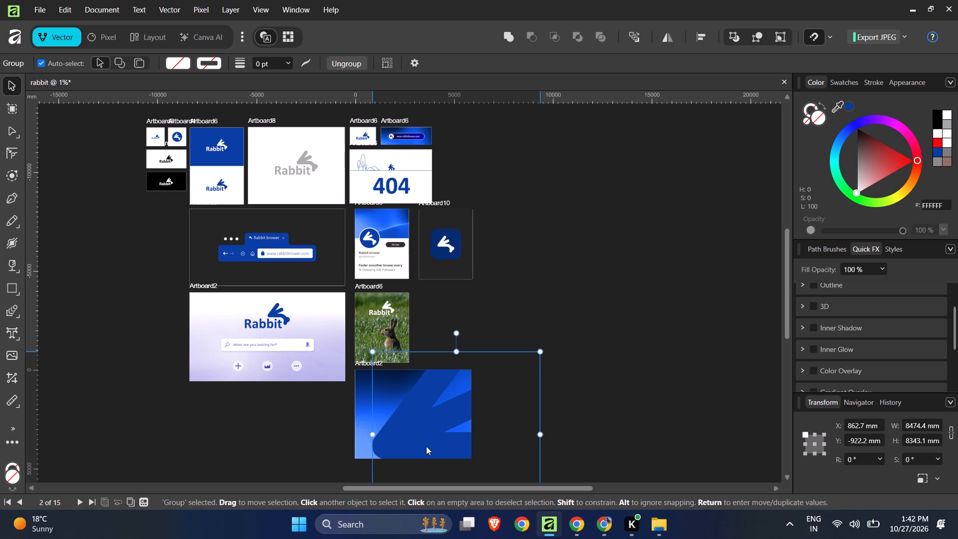
Shrink the cropped rabbit symbol to about 6026 mm wide, at X about 838 mm and Y about 273 mm.
drag(541, 433, 517, 433)
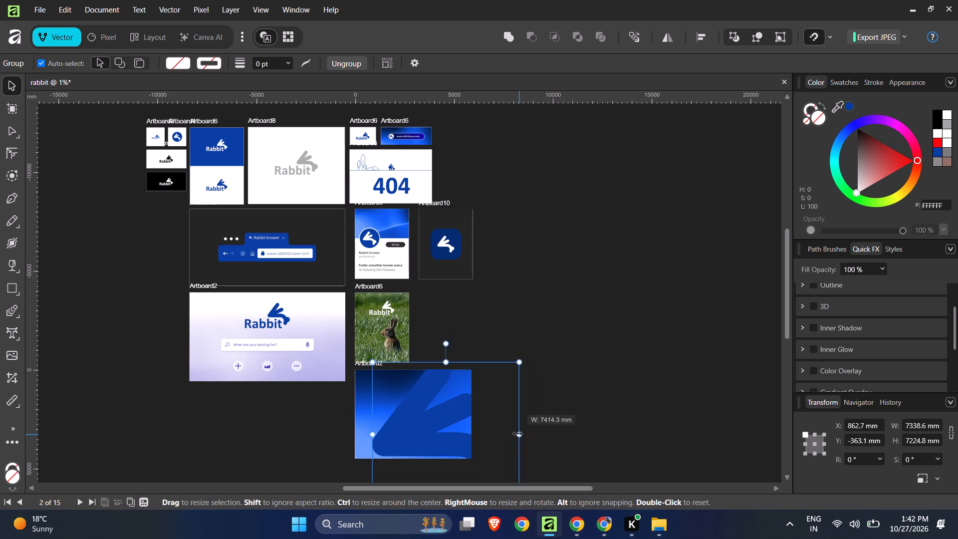
drag(517, 433, 497, 434)
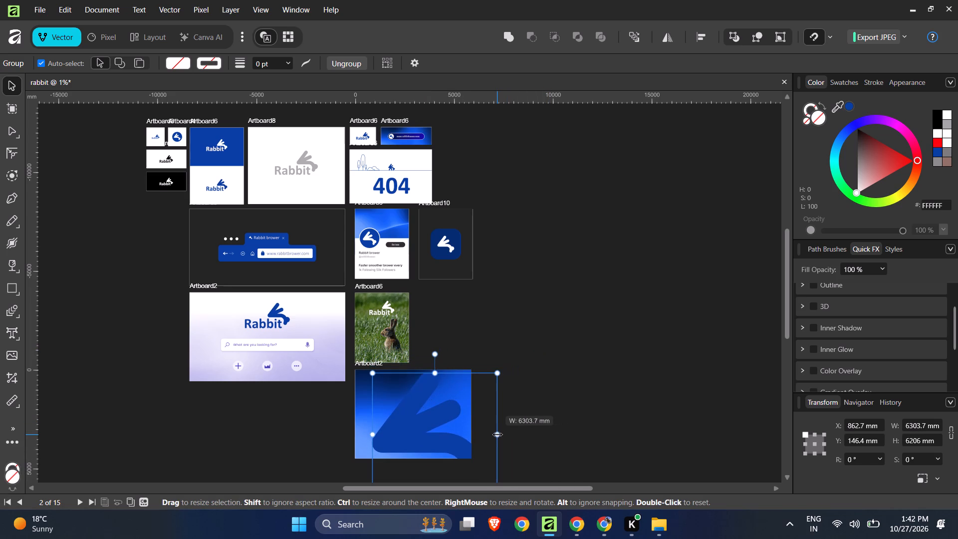
drag(497, 434, 503, 434)
click(423, 434)
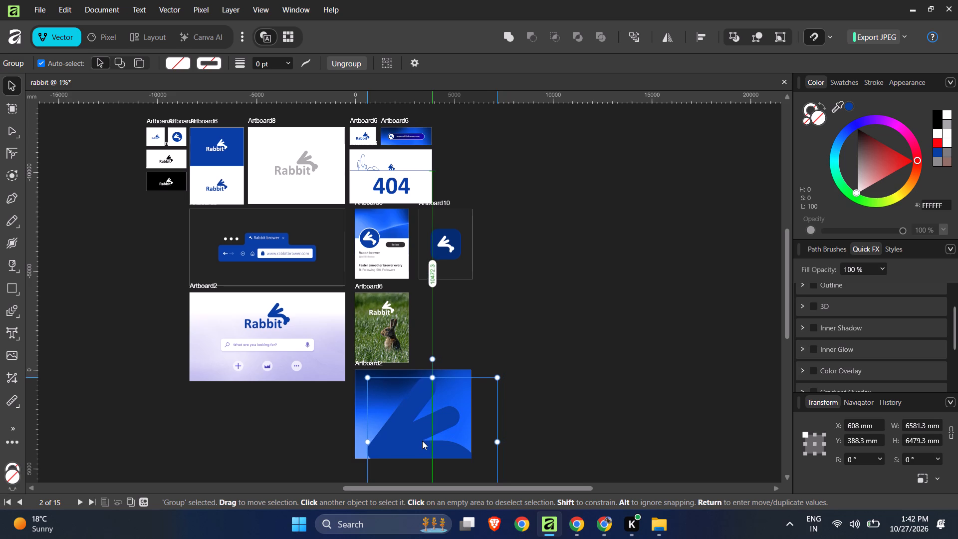
click(421, 437)
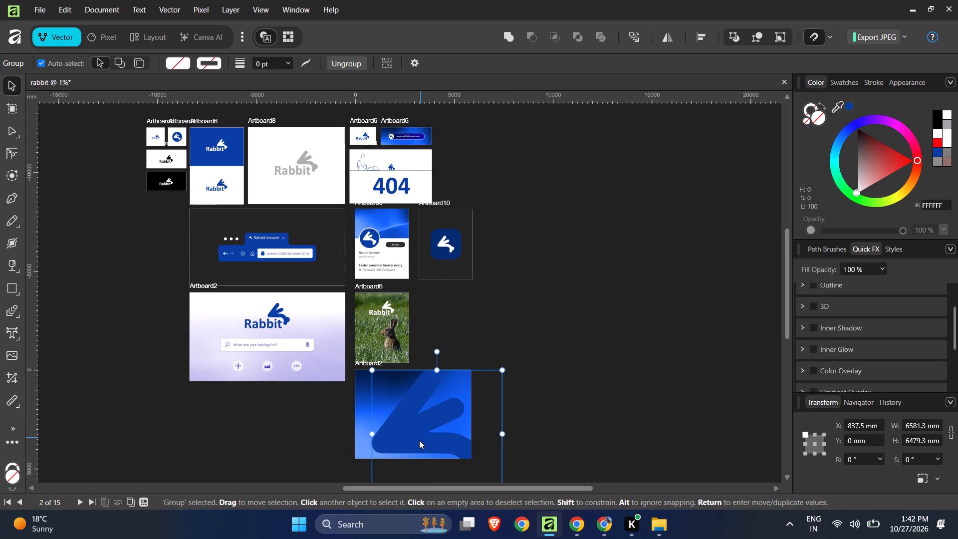
drag(503, 435, 493, 436)
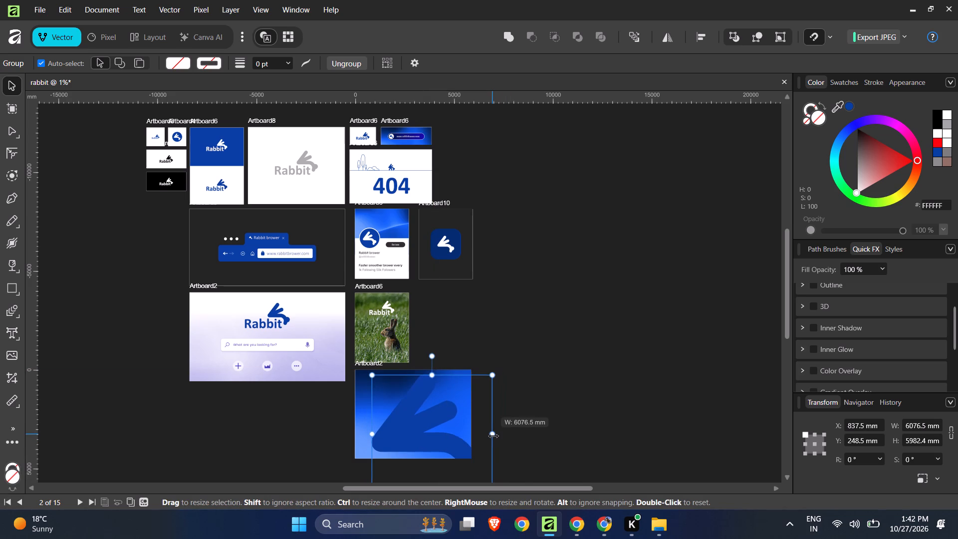
drag(493, 436, 492, 436)
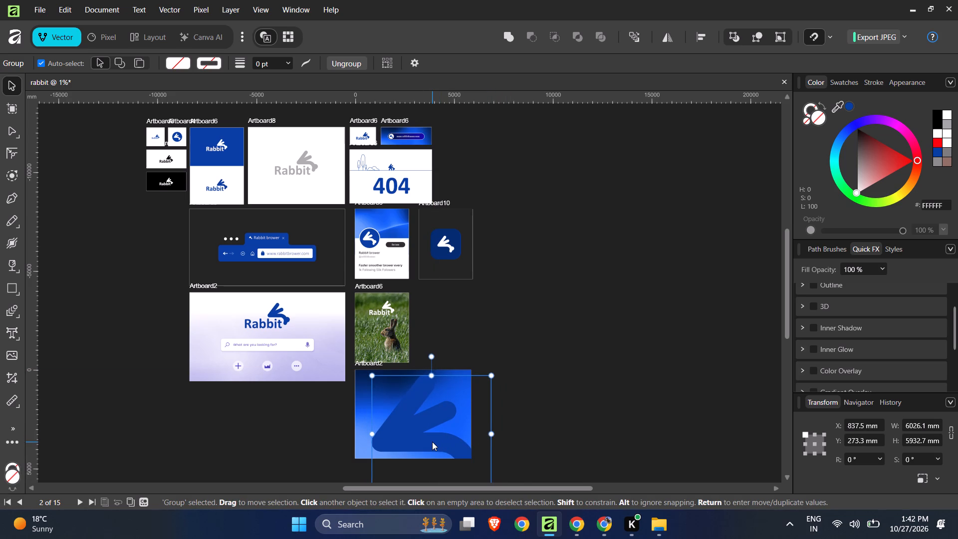
click(432, 442)
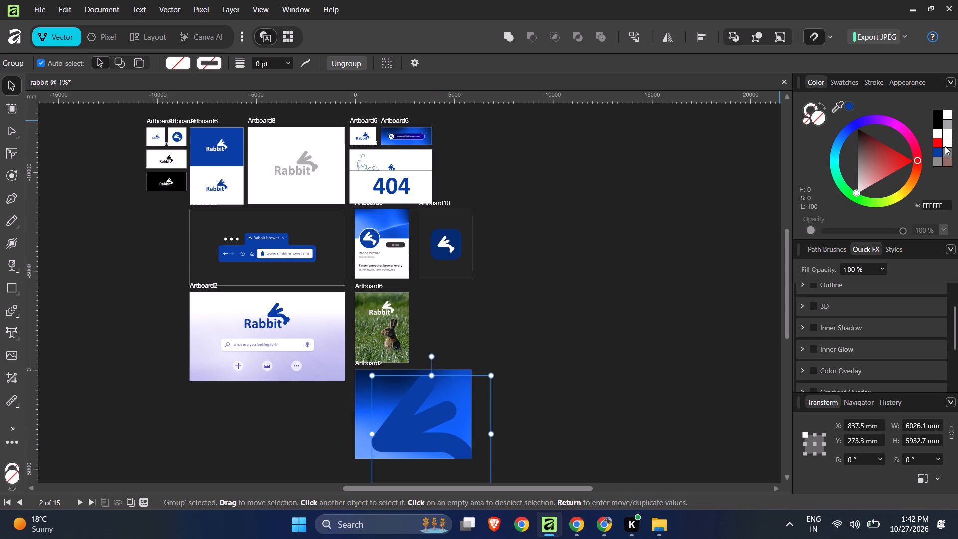
Fill the oversized rabbit symbol with white.
click(934, 133)
click(506, 299)
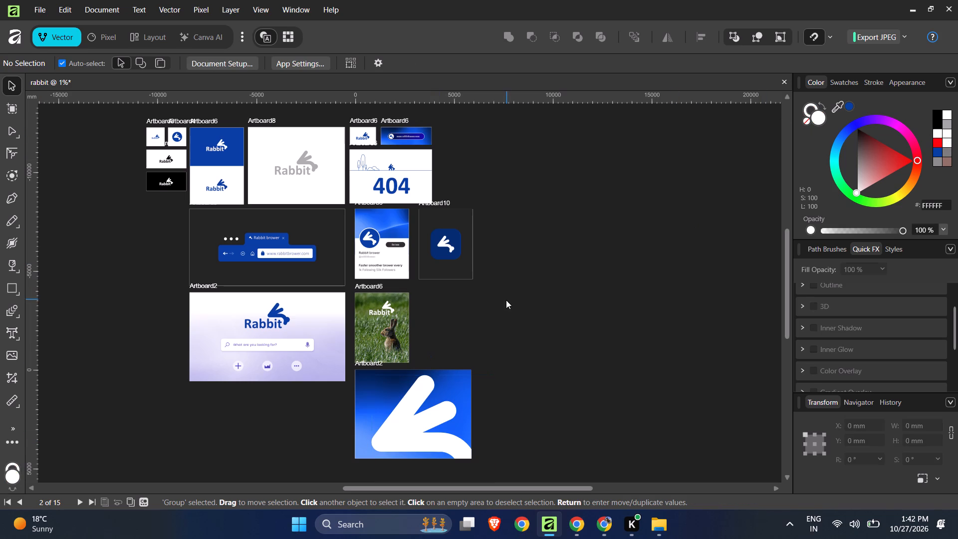
click(603, 281)
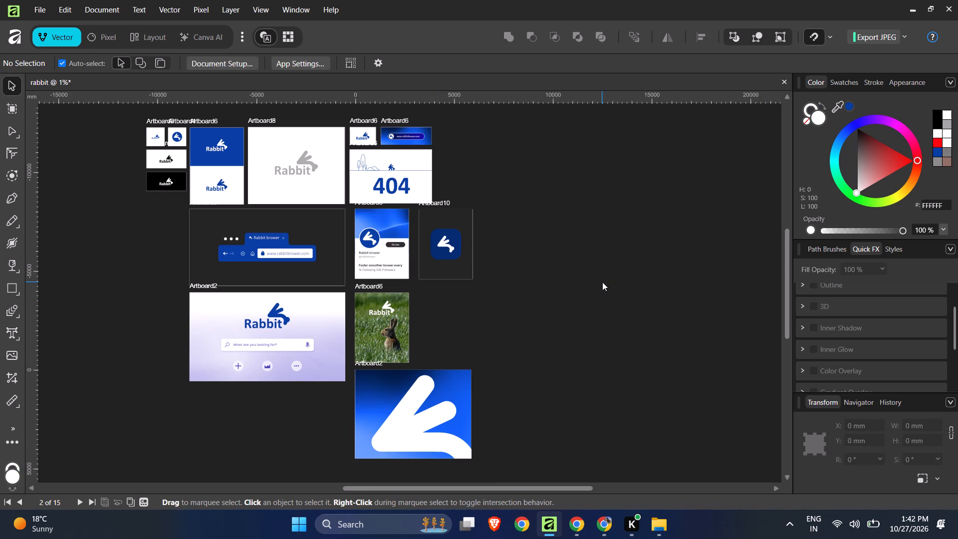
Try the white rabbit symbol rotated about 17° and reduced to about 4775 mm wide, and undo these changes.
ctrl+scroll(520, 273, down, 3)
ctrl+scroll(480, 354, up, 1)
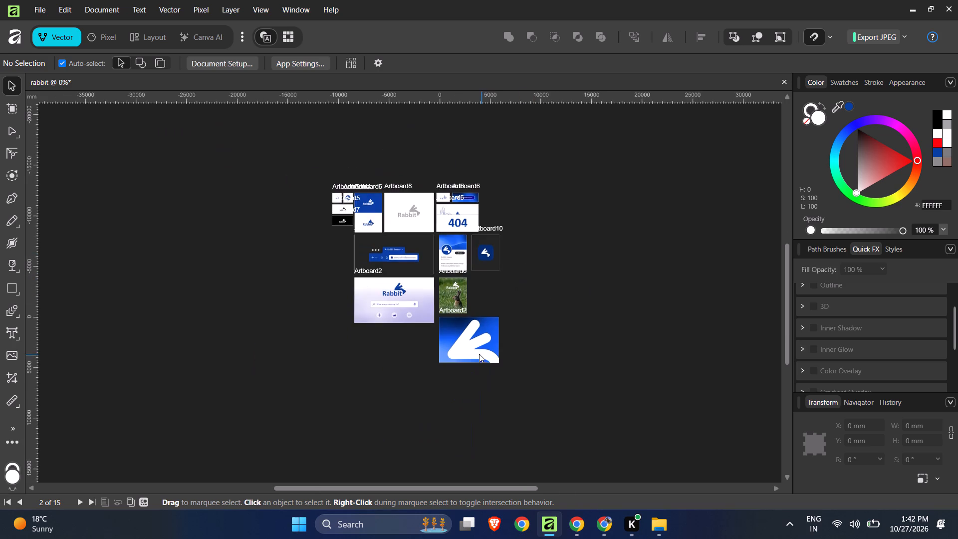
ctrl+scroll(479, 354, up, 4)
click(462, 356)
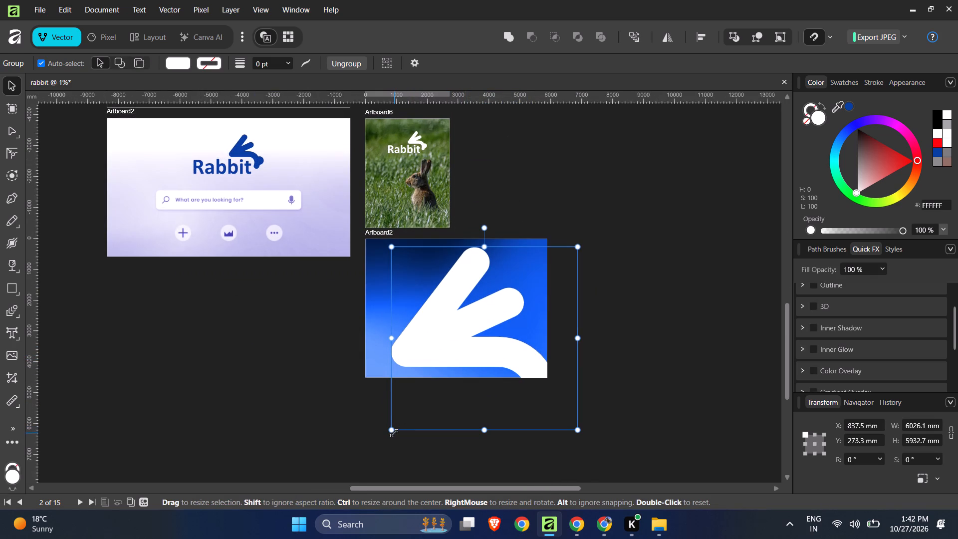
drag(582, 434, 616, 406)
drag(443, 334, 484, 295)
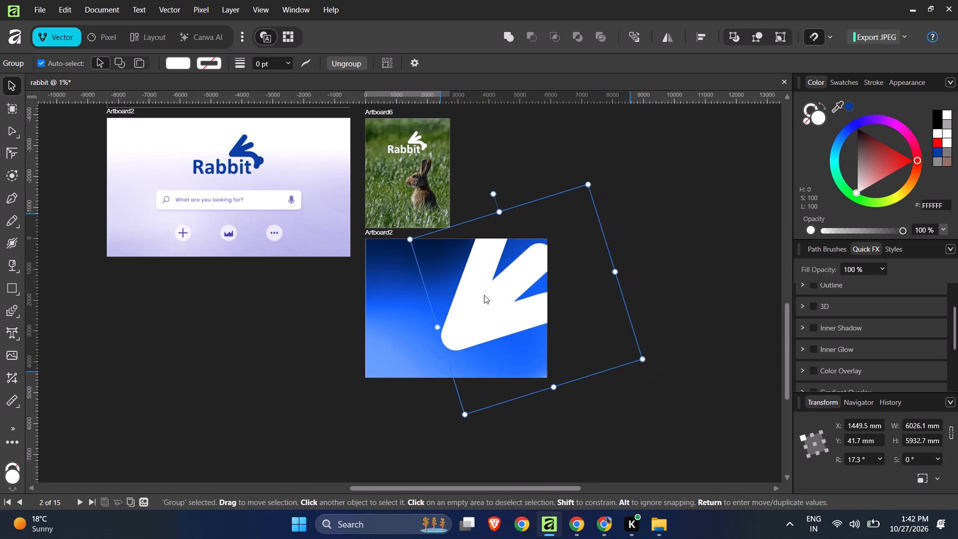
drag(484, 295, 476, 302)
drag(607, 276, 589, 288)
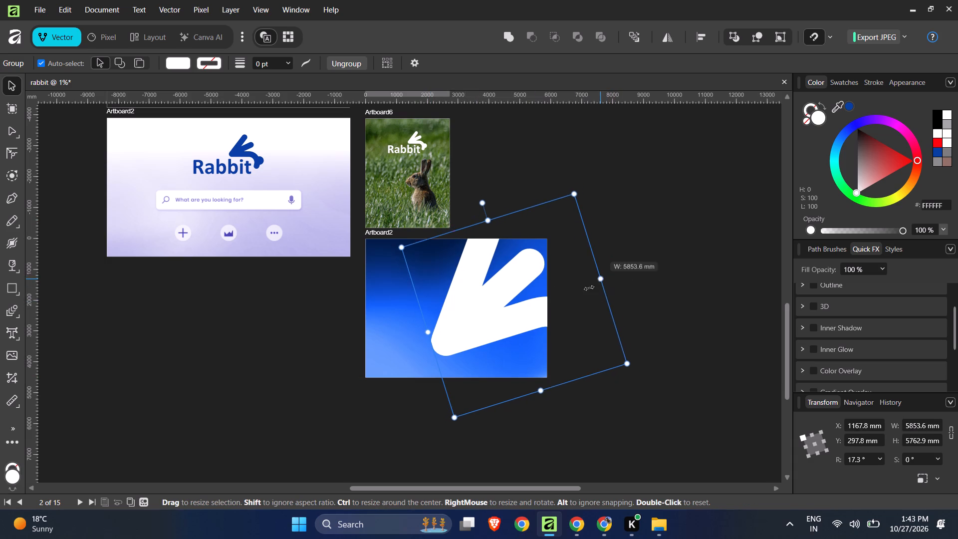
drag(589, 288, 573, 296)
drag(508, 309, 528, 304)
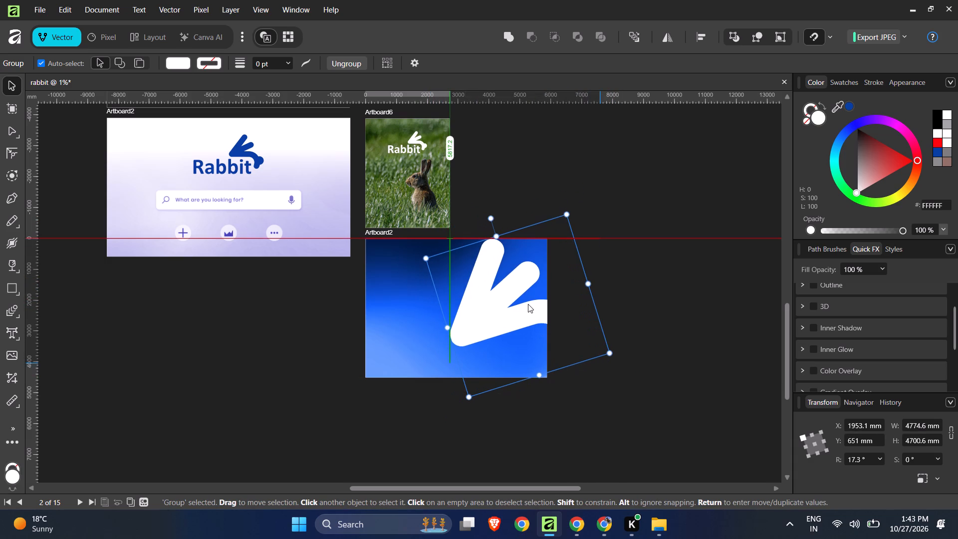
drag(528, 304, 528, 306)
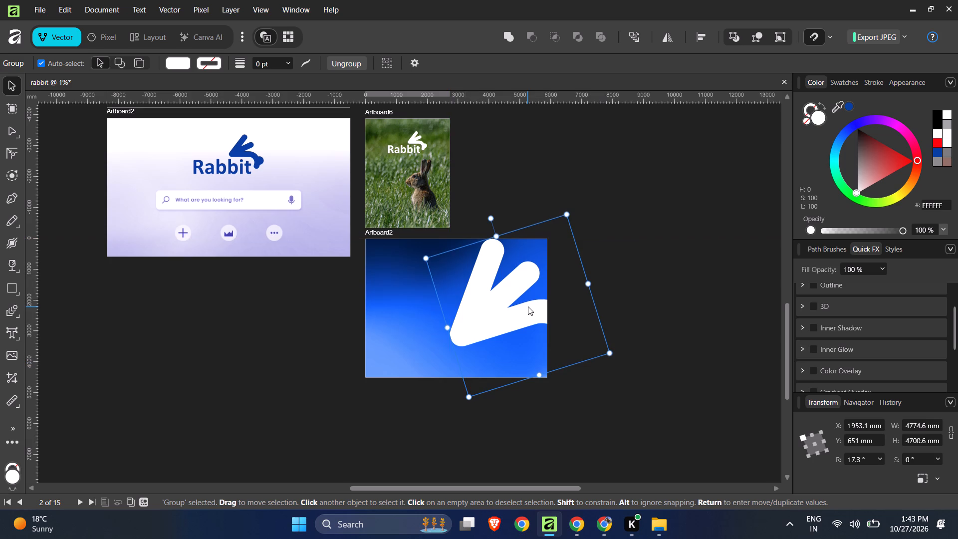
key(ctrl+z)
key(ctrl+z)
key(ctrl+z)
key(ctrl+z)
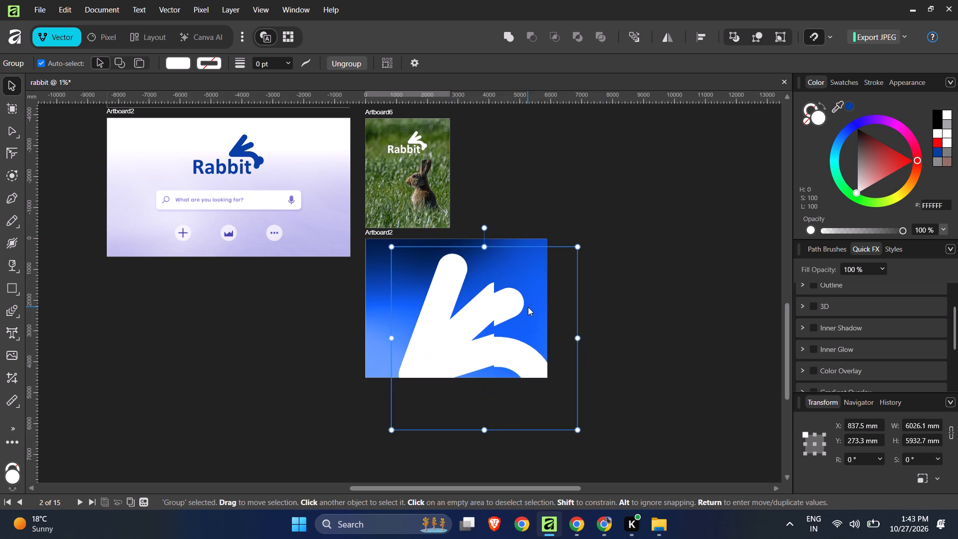
Move the white rabbit symbol down to X about 886 mm and Y about 613 mm so its base meets the artboard's bottom edge.
drag(443, 348, 446, 358)
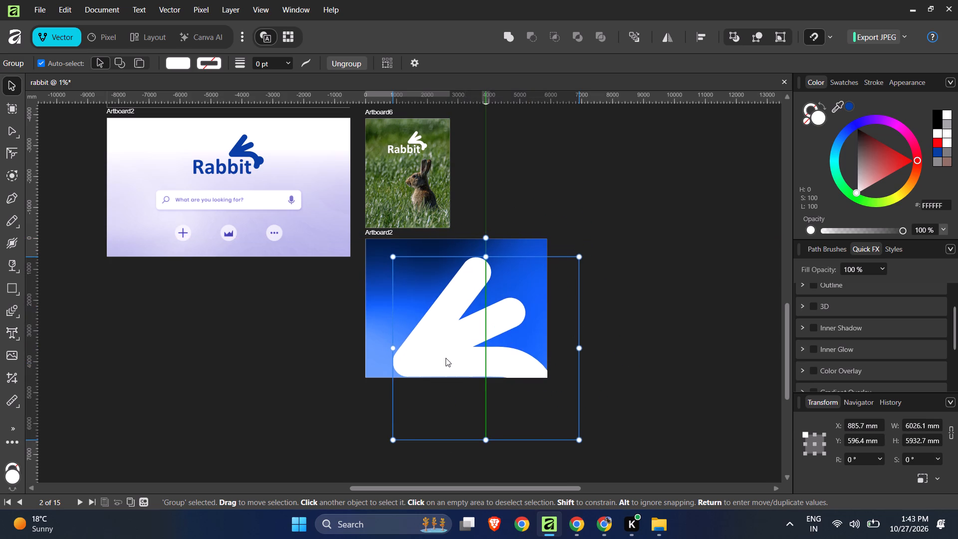
drag(446, 358, 446, 358)
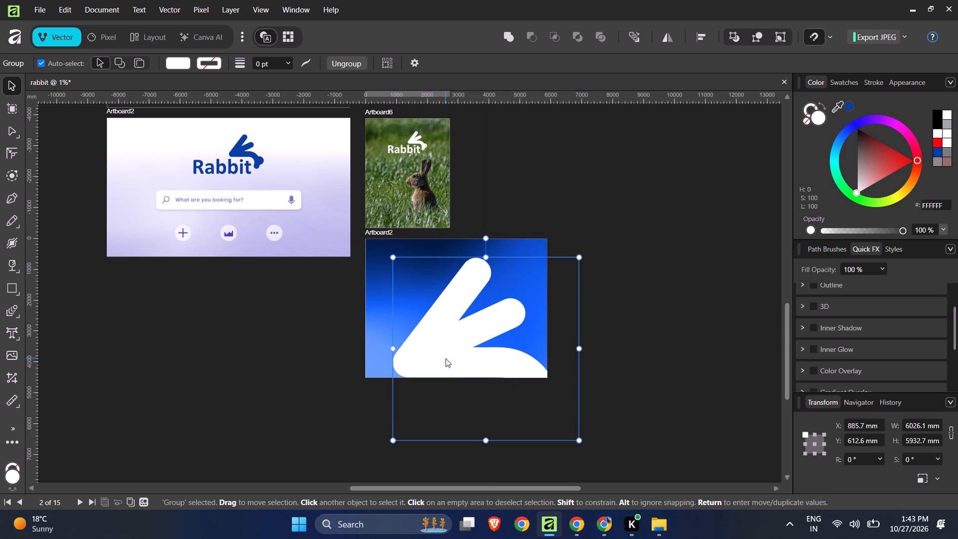
click(715, 328)
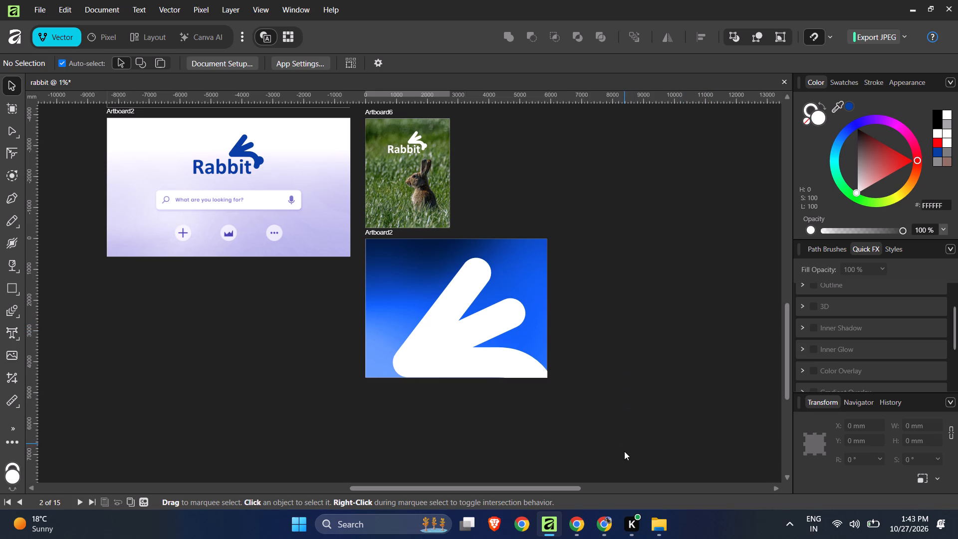
Switch to Chrome, look through the open Pexels rabbit photo and its related images, and close the photo view.
click(600, 522)
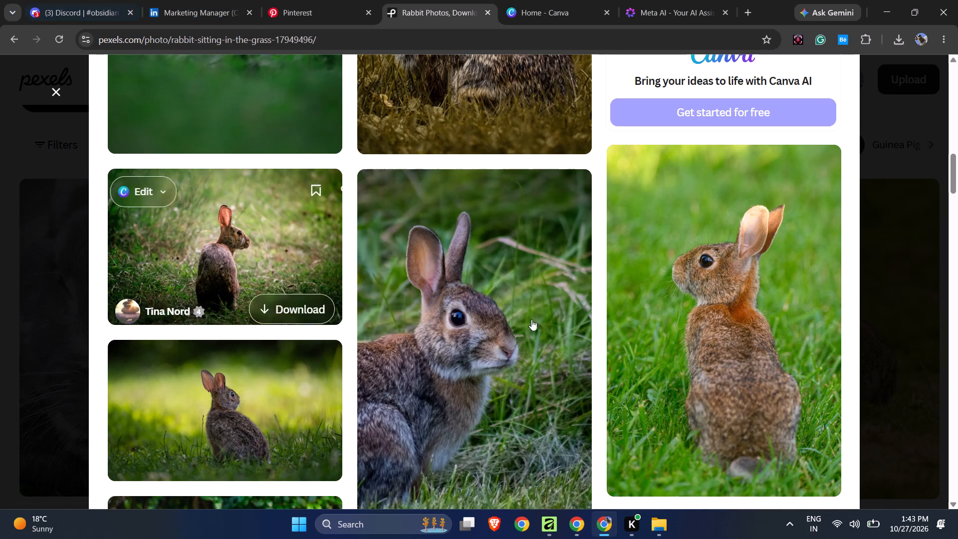
scroll(715, 101, up, 8)
scroll(714, 99, down, 1)
scroll(714, 99, up, 5)
scroll(713, 99, down, 2)
scroll(713, 99, up, 6)
scroll(713, 99, down, 1)
scroll(713, 99, up, 2)
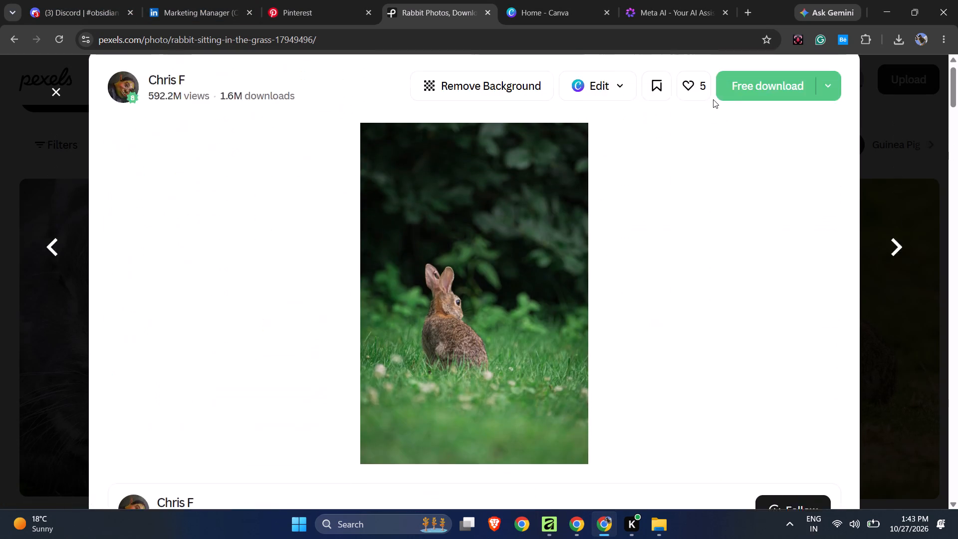
scroll(713, 99, up, 2)
scroll(713, 99, down, 8)
scroll(713, 99, up, 6)
scroll(713, 100, down, 1)
scroll(713, 100, up, 6)
scroll(713, 100, down, 1)
scroll(713, 100, up, 5)
scroll(713, 100, down, 1)
scroll(713, 100, up, 1)
scroll(477, 131, up, 5)
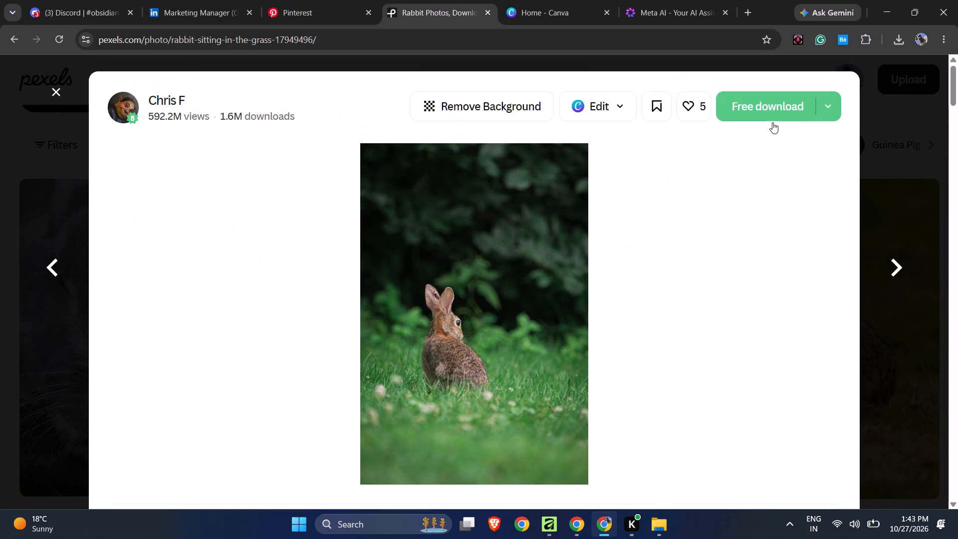
click(58, 95)
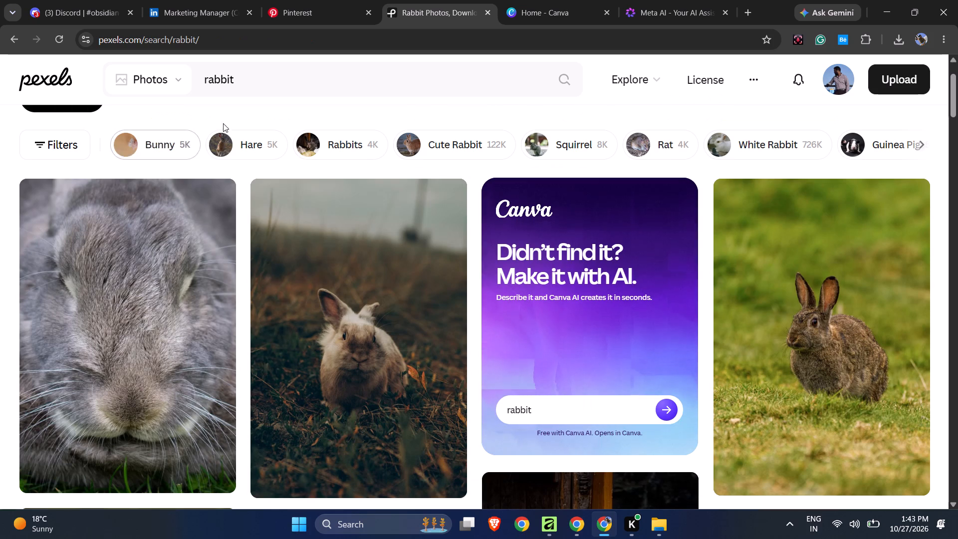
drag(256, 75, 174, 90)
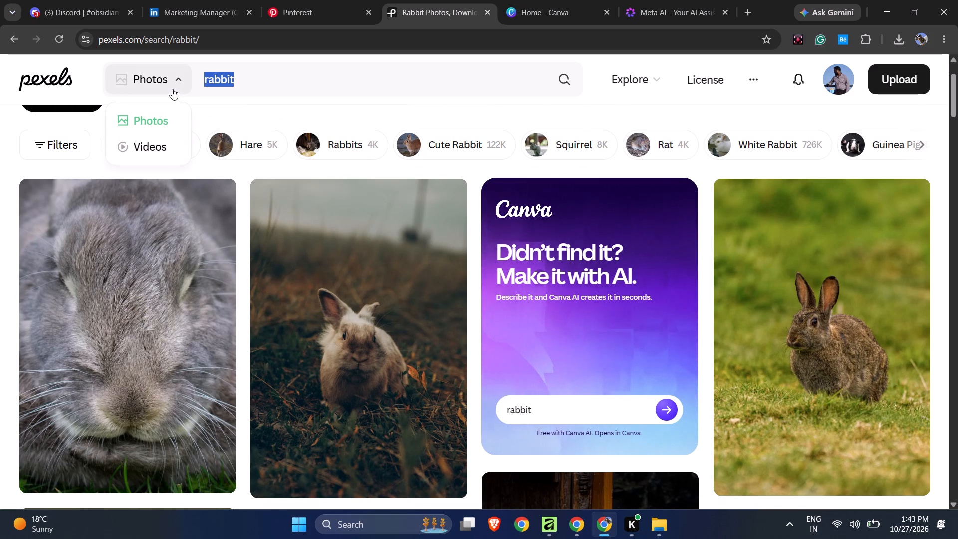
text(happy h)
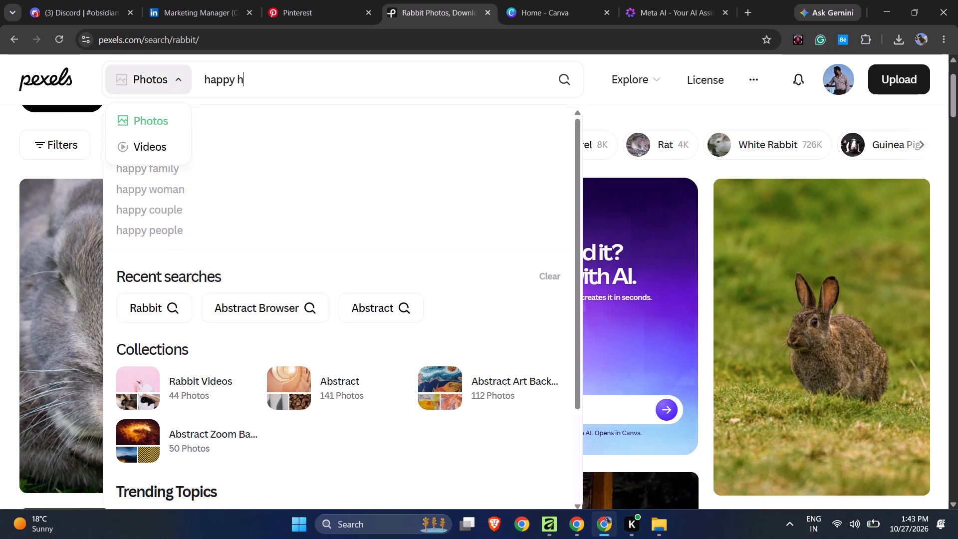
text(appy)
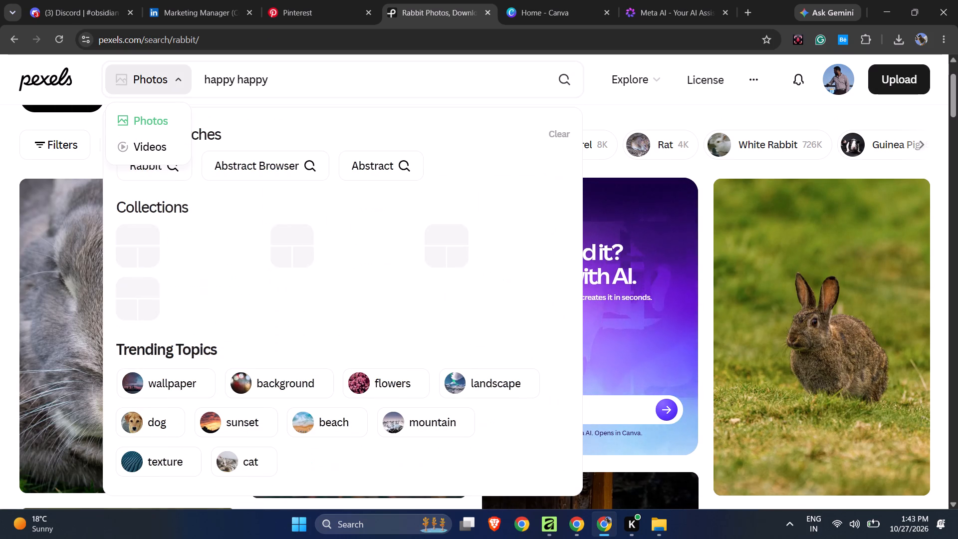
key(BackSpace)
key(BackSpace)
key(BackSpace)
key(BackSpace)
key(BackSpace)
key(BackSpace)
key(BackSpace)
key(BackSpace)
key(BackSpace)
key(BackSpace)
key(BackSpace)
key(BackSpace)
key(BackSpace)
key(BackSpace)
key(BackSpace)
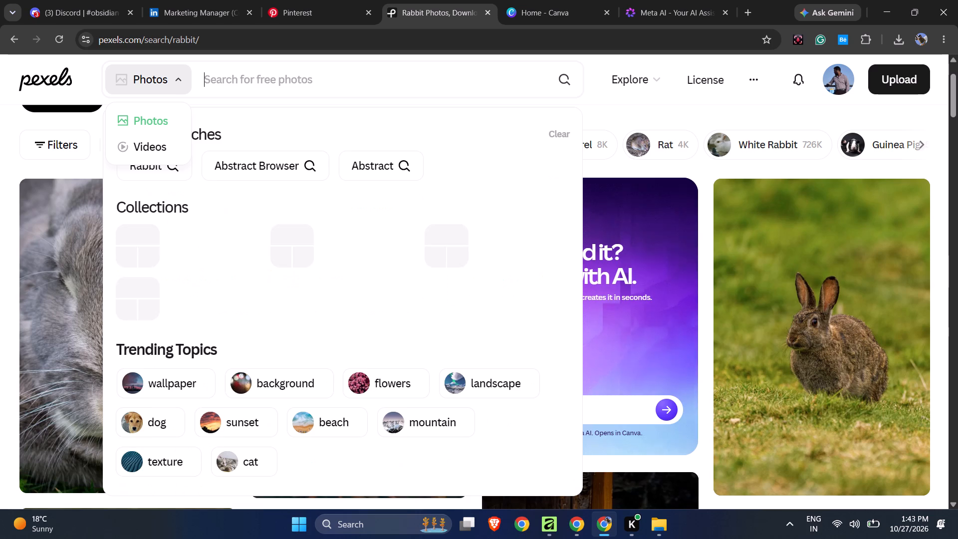
Search Pexels photos for "person happy standing".
text(person happy with)
key(space)
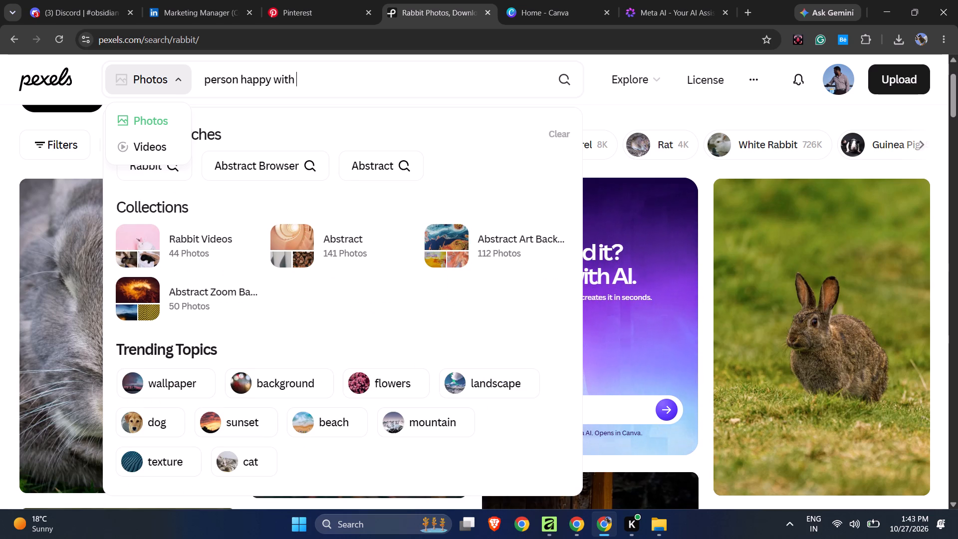
text(his)
key(space)
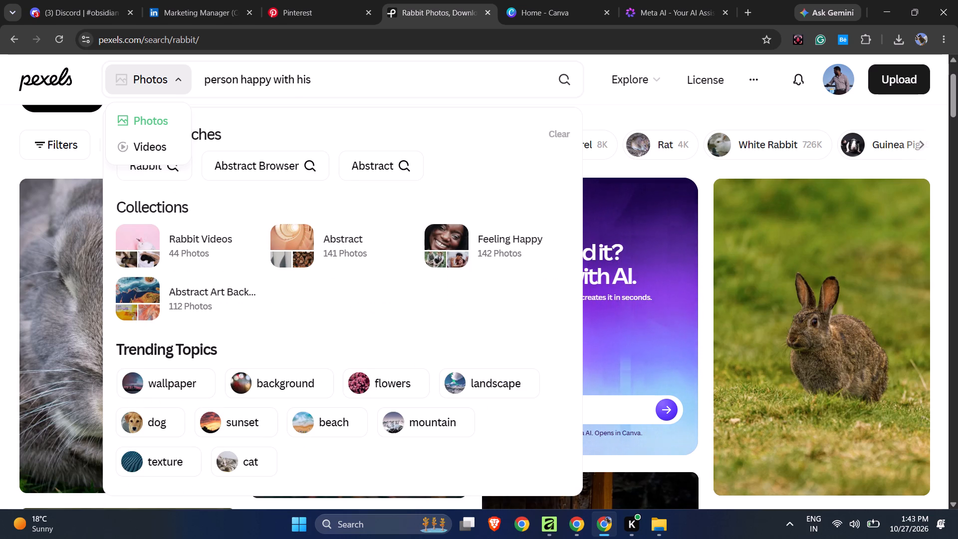
key(BackSpace)
key(BackSpace)
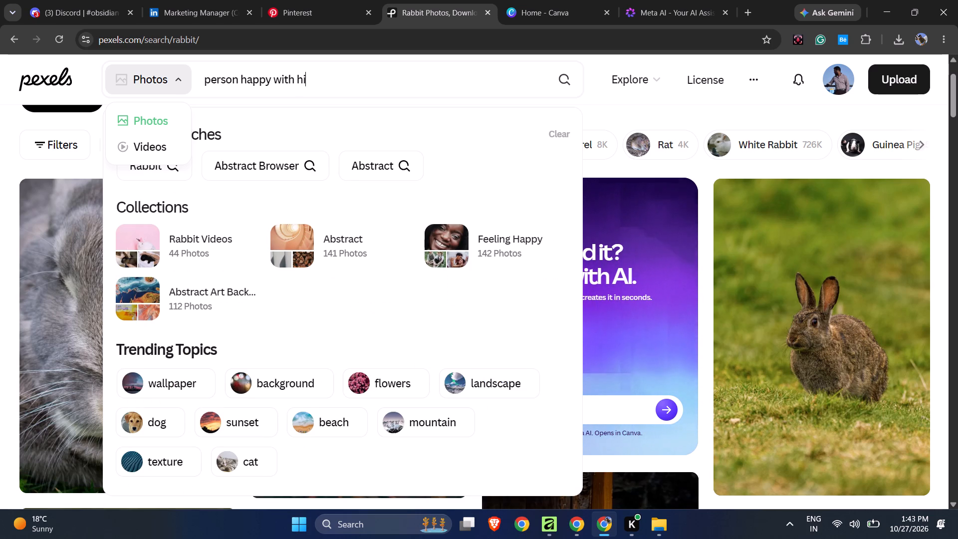
key(BackSpace)
key(BackSpace)
key(BackSpace)
key(BackSpace)
key(BackSpace)
key(BackSpace)
key(BackSpace)
text(standing)
key(Return)
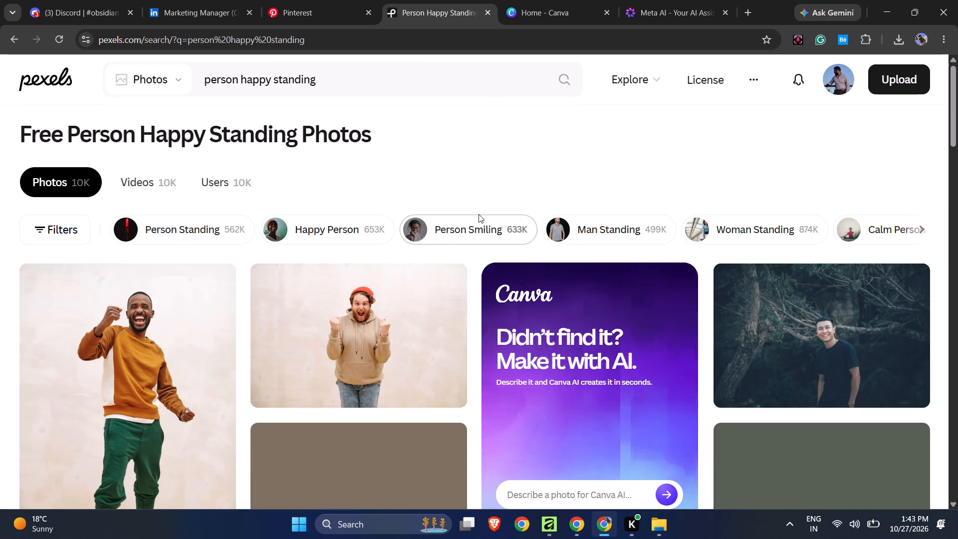
Look through the Pexels results for a smiling standing person on a plain background.
scroll(454, 200, down, 3)
scroll(452, 202, up, 2)
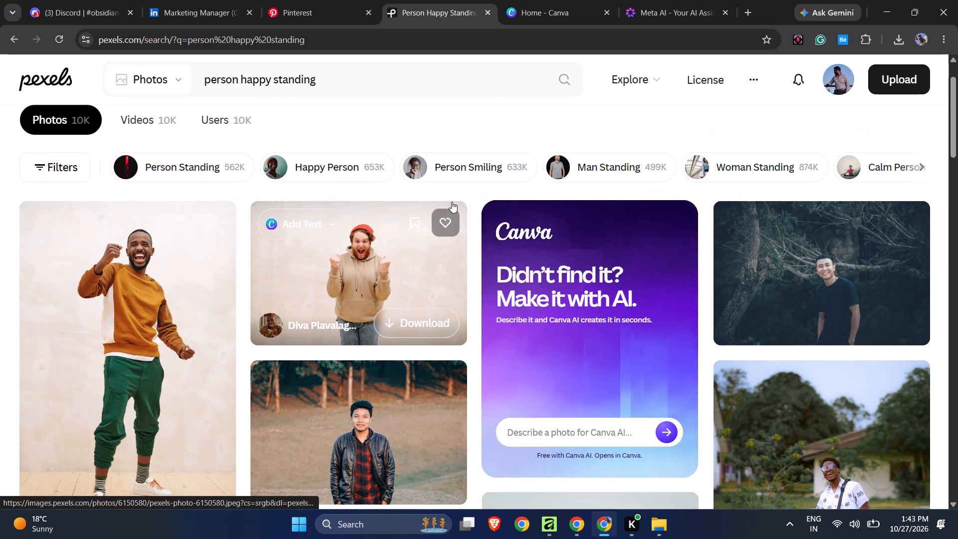
scroll(452, 202, down, 7)
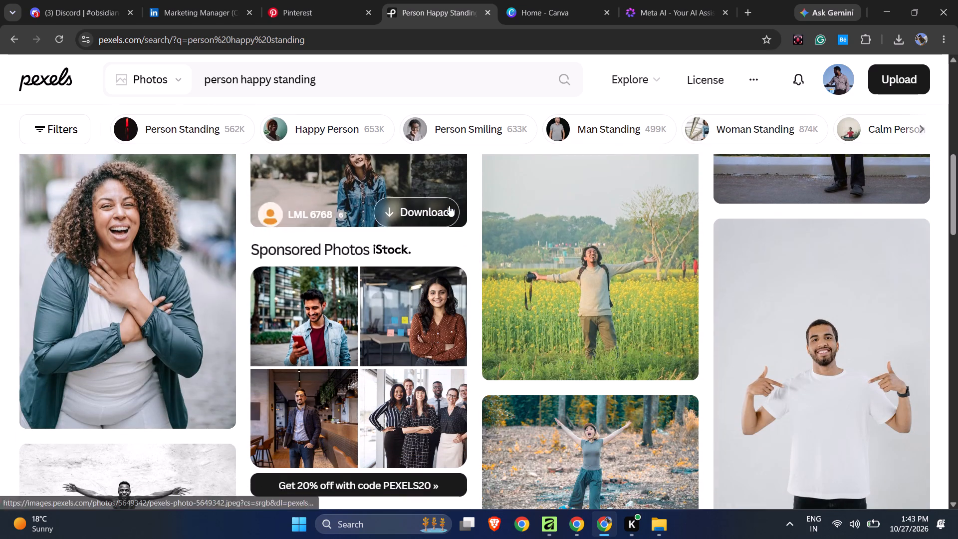
scroll(449, 206, down, 2)
scroll(449, 206, up, 2)
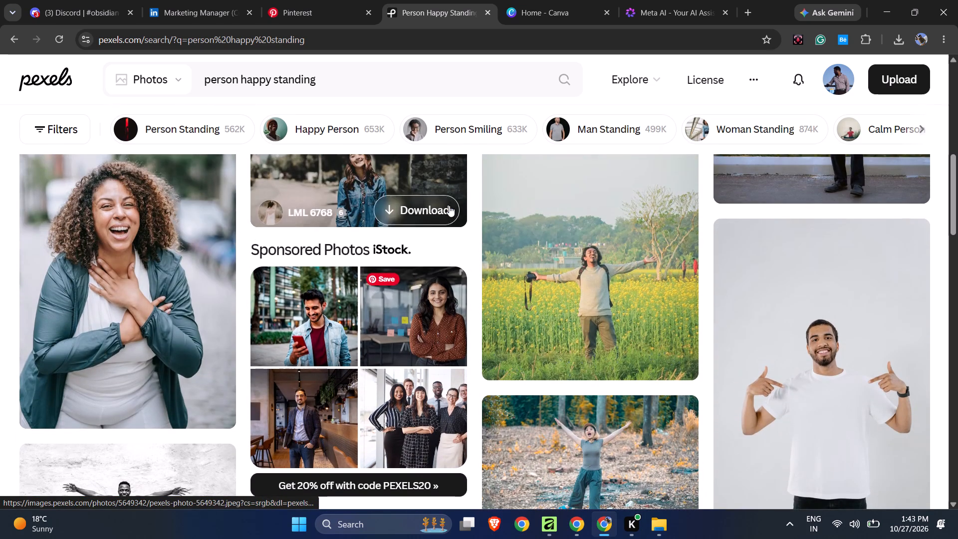
scroll(438, 212, down, 4)
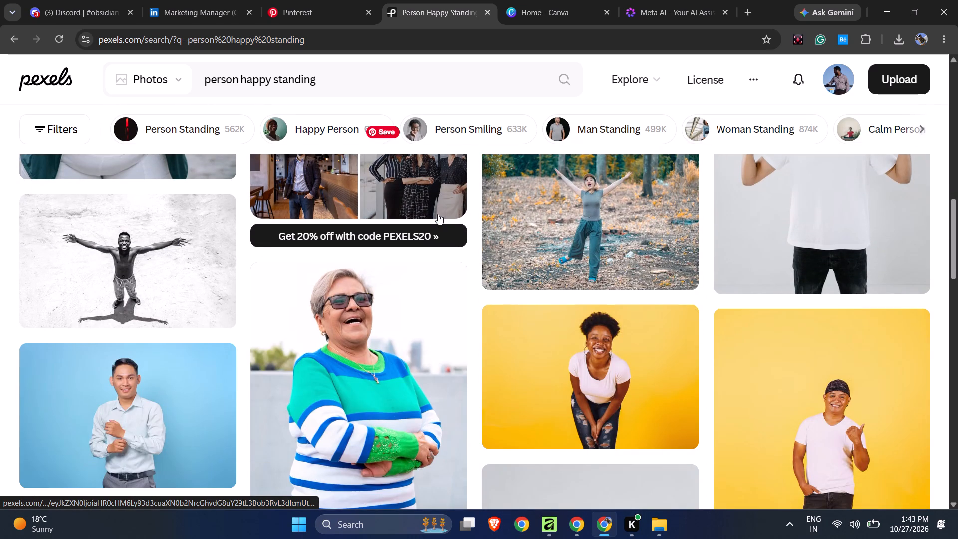
scroll(438, 214, down, 2)
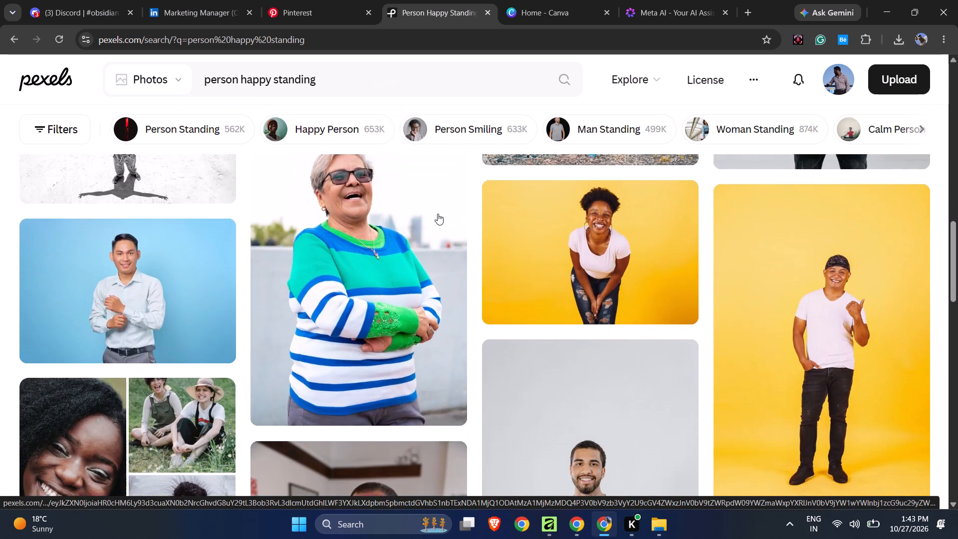
scroll(438, 214, up, 1)
scroll(438, 214, down, 3)
scroll(438, 214, up, 1)
scroll(438, 214, down, 1)
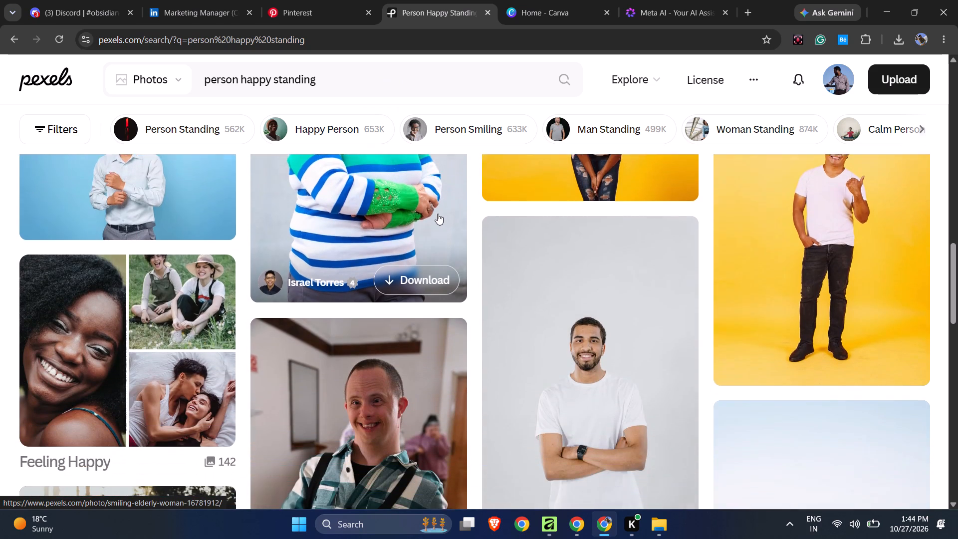
scroll(438, 214, down, 2)
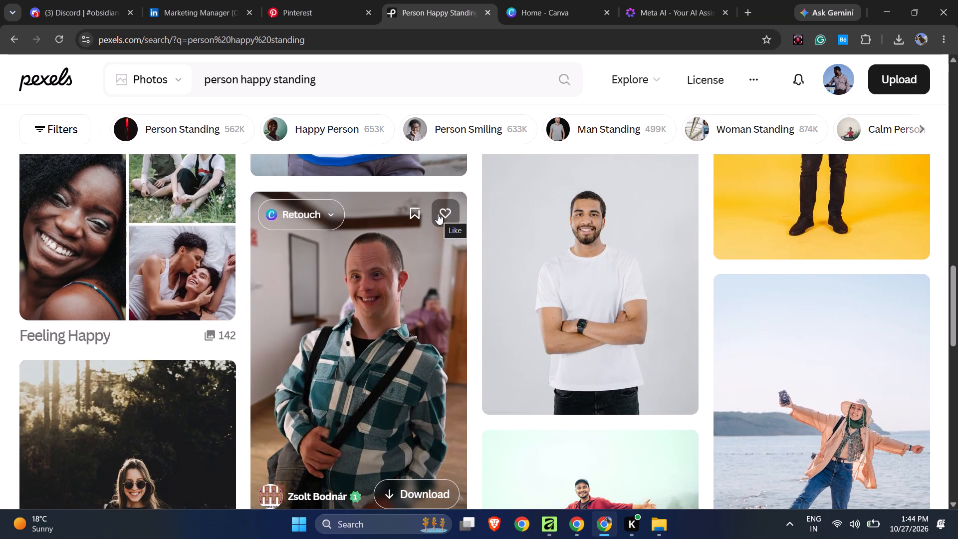
scroll(438, 214, down, 2)
scroll(438, 214, up, 1)
scroll(438, 214, down, 5)
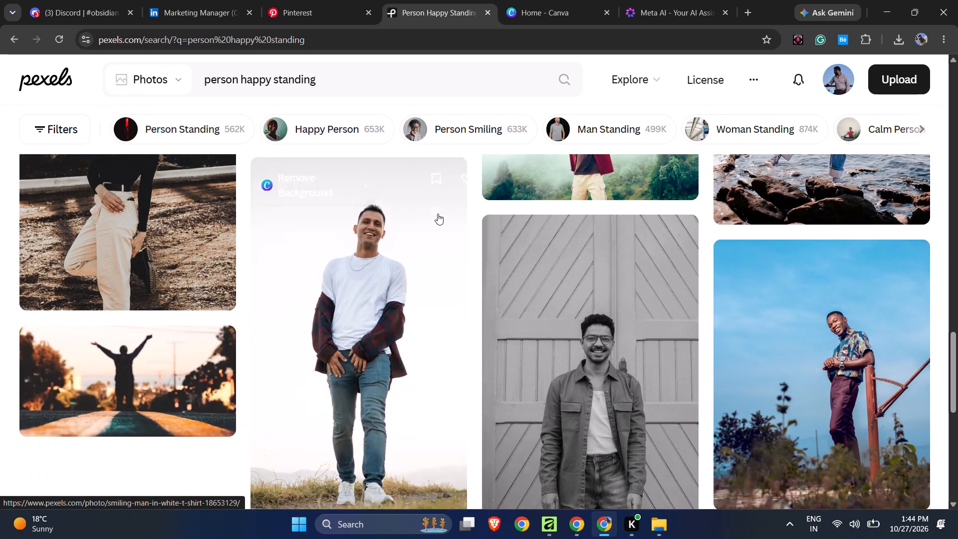
scroll(438, 214, down, 2)
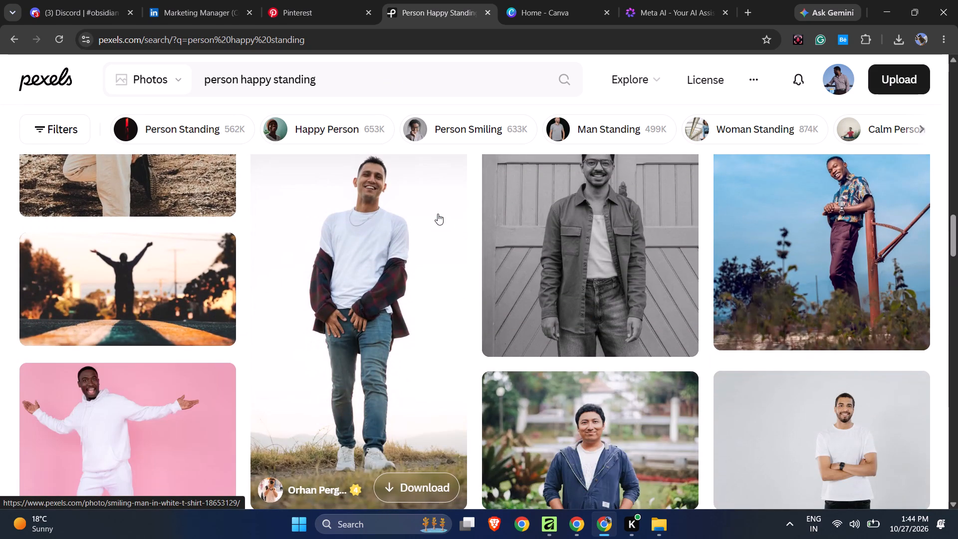
scroll(438, 214, down, 3)
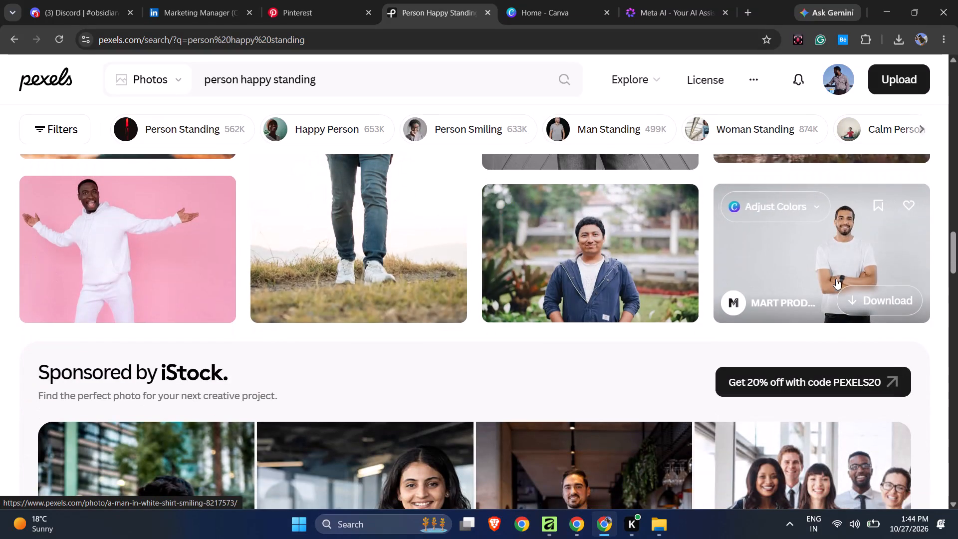
Open the MART PRODUCTION photo of the smiling man in a white T-shirt with crossed arms and download it.
click(851, 245)
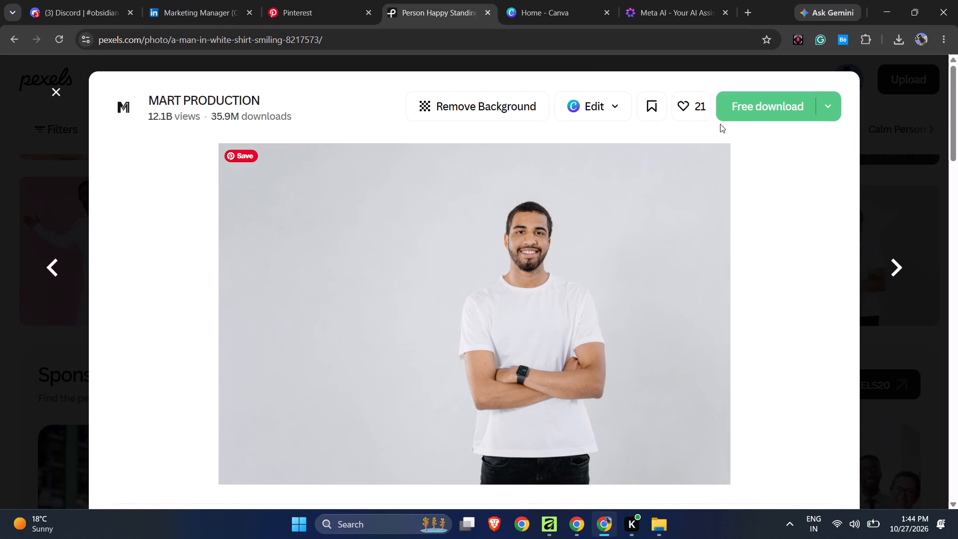
click(782, 104)
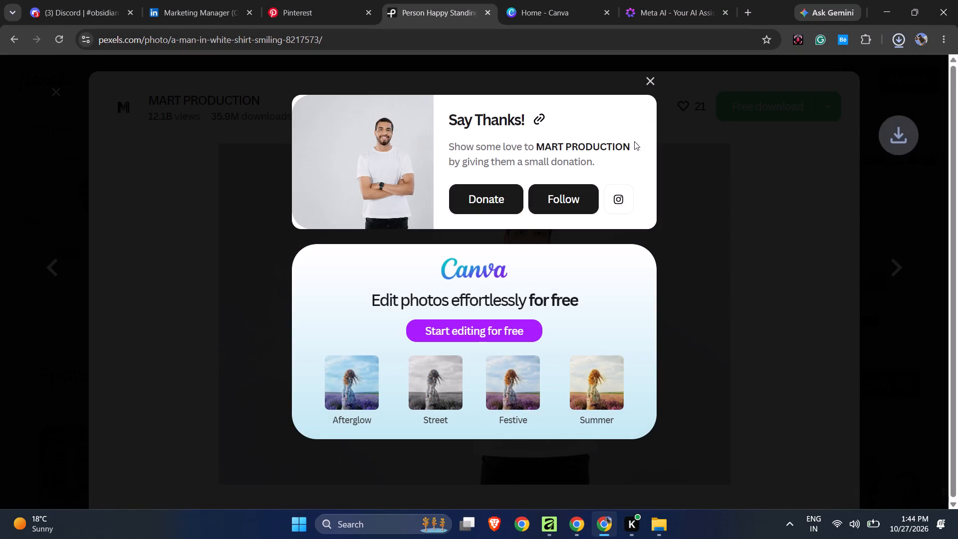
click(684, 10)
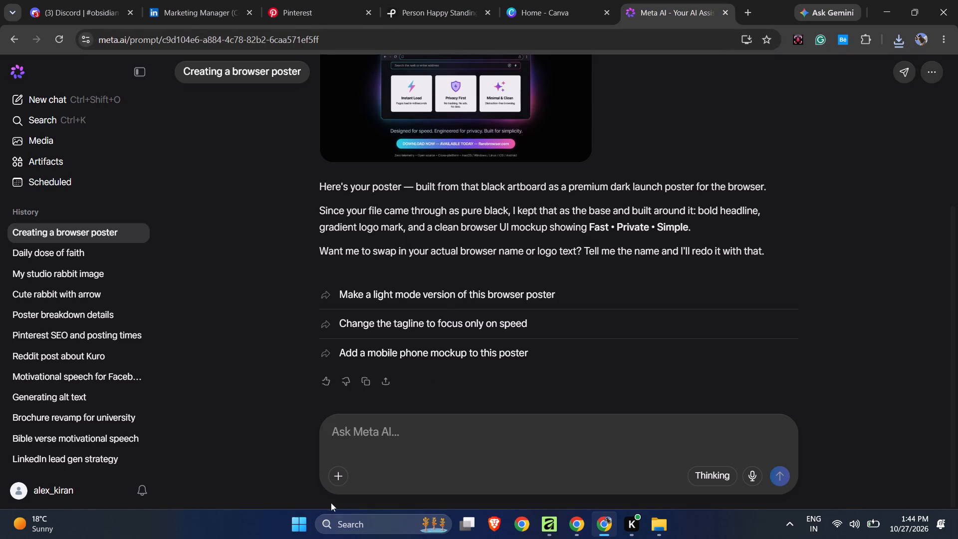
click(336, 478)
click(442, 261)
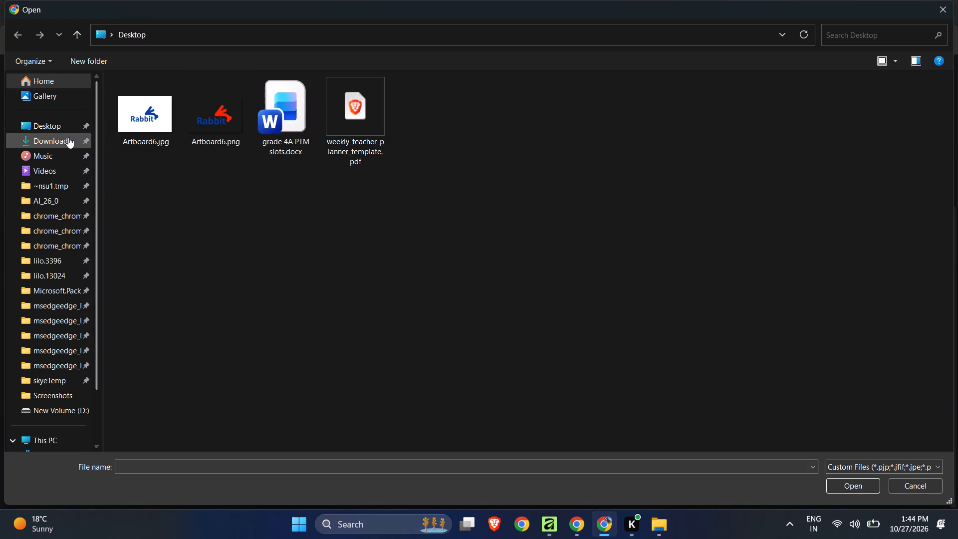
click(64, 140)
click(146, 125)
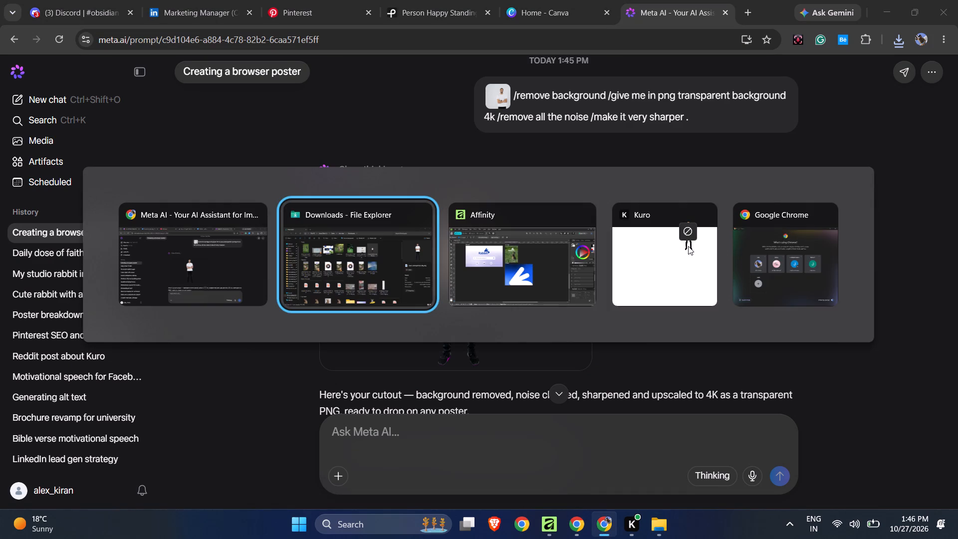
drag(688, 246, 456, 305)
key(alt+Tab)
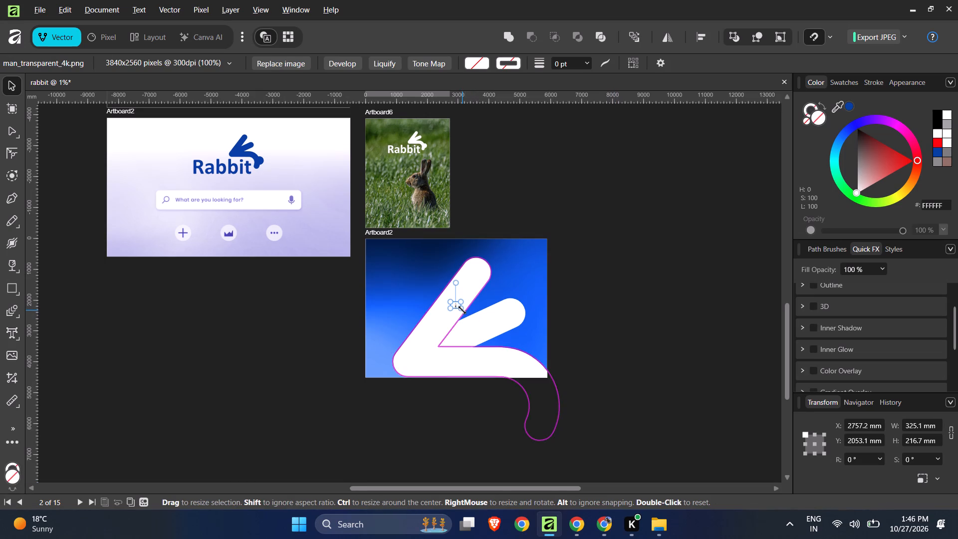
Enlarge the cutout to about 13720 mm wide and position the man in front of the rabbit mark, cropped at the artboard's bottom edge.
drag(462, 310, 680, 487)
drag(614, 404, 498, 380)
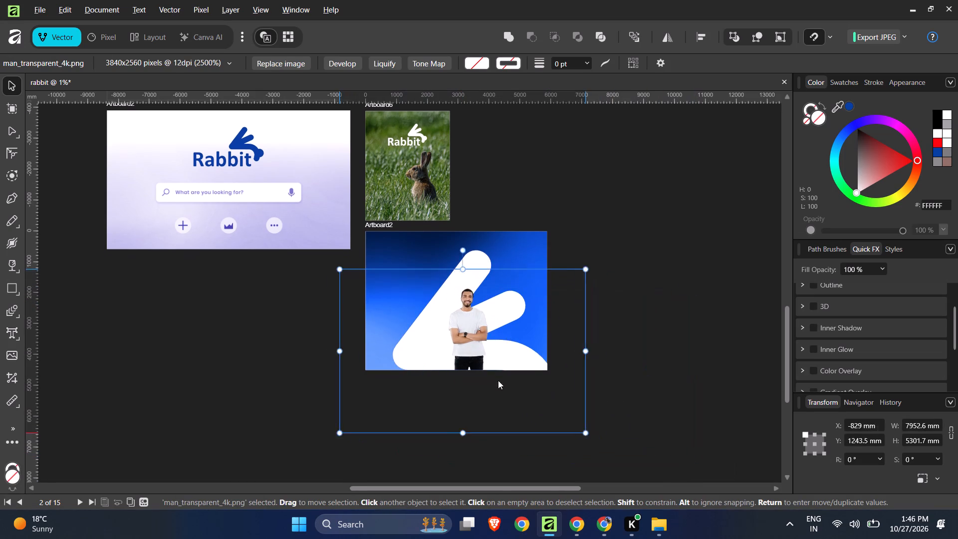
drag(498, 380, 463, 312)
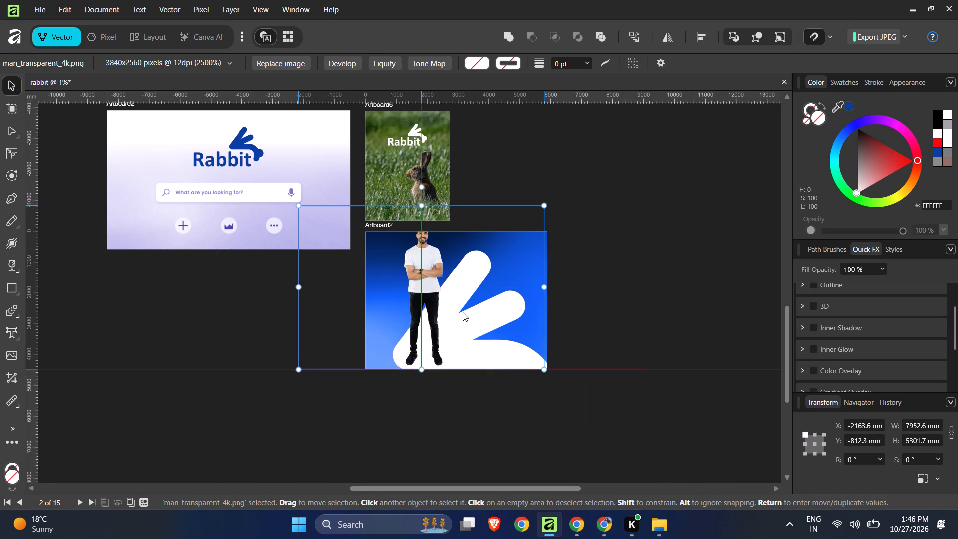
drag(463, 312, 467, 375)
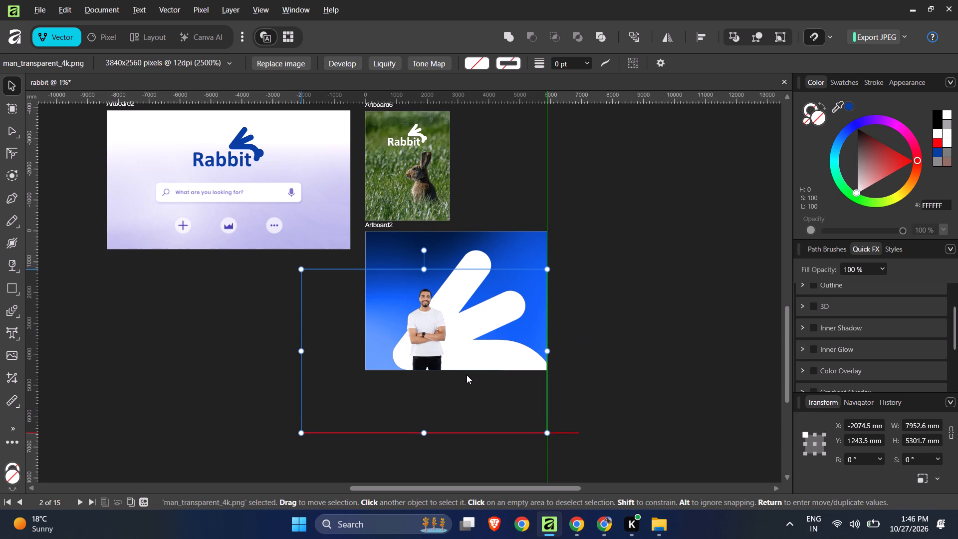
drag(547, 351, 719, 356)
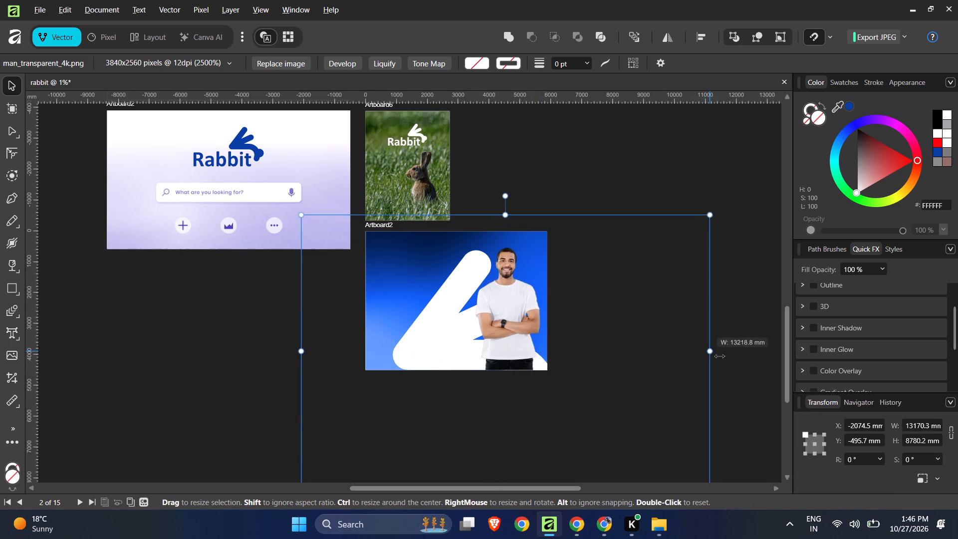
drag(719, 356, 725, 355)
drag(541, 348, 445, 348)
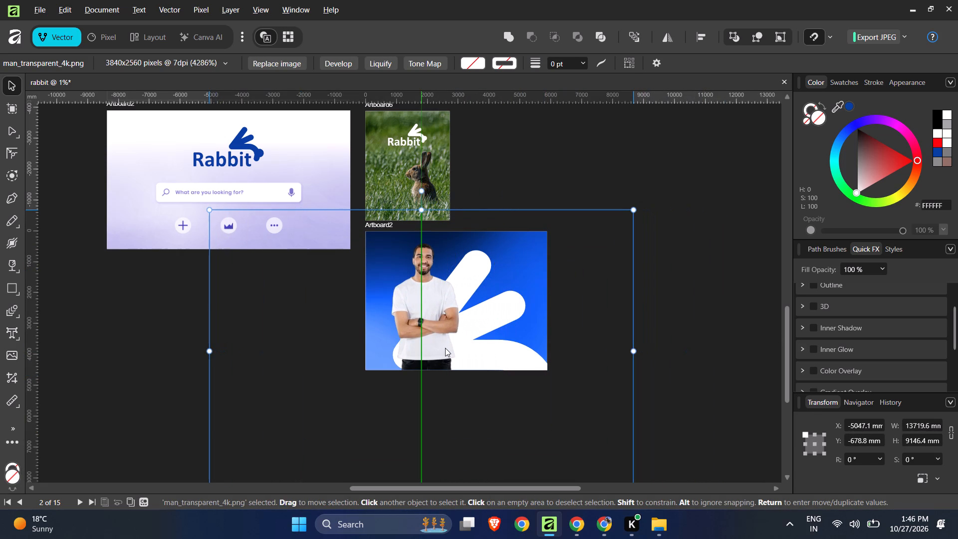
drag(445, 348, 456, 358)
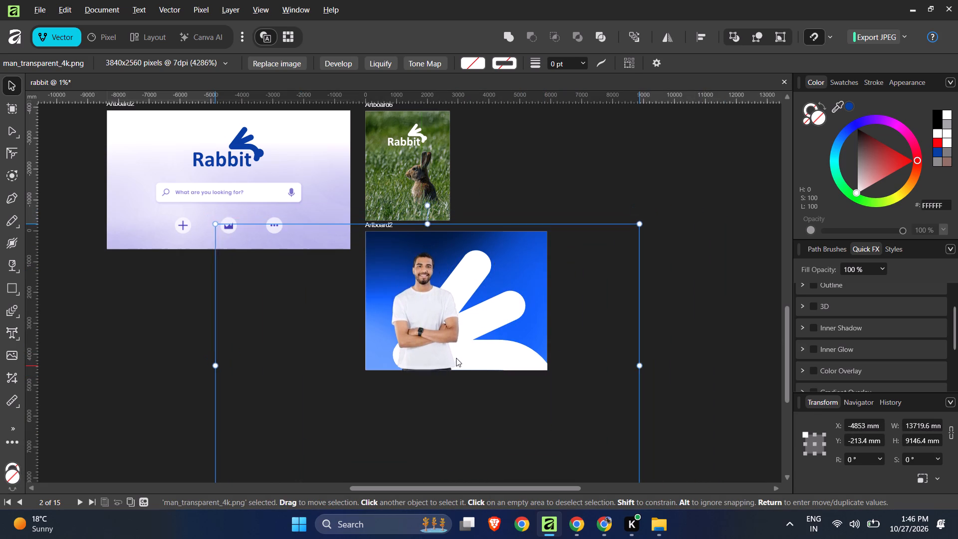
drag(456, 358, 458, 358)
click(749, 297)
Examine the placed cutout's face, edges and arms up close and its overall fit within the brand artboards.
ctrl+scroll(685, 284, down, 4)
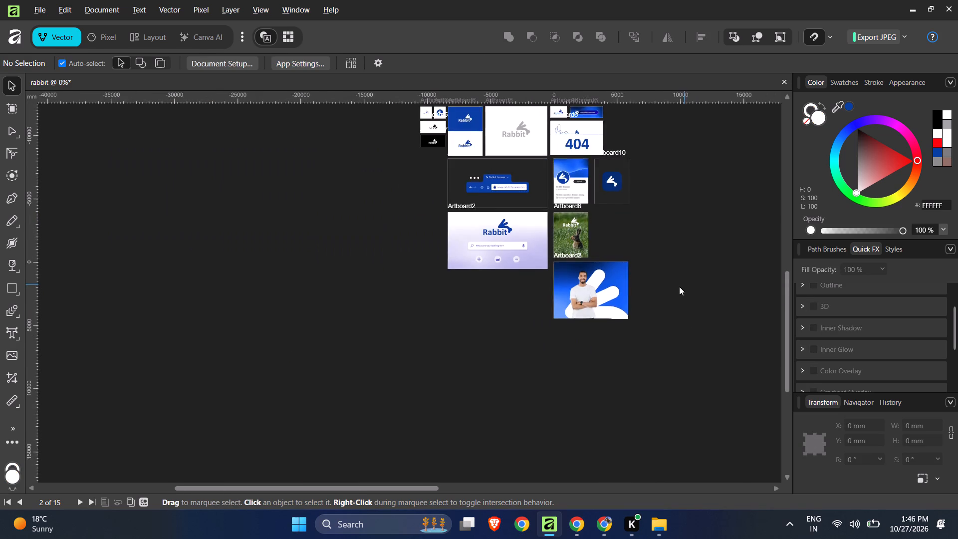
ctrl+scroll(661, 296, down, 1)
ctrl+scroll(658, 298, up, 4)
ctrl+scroll(582, 304, up, 3)
click(655, 339)
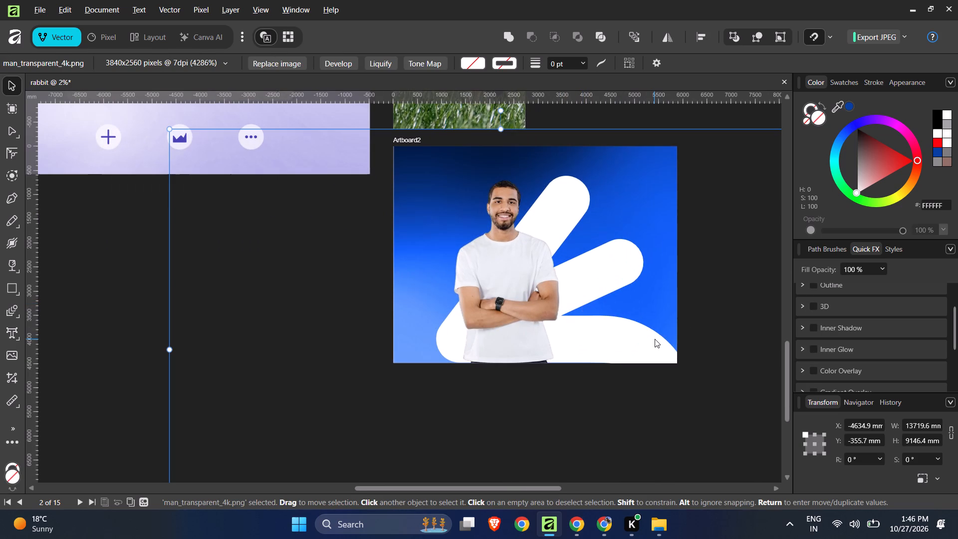
ctrl+click(655, 339)
ctrl+click(655, 339)
shift+click(655, 334)
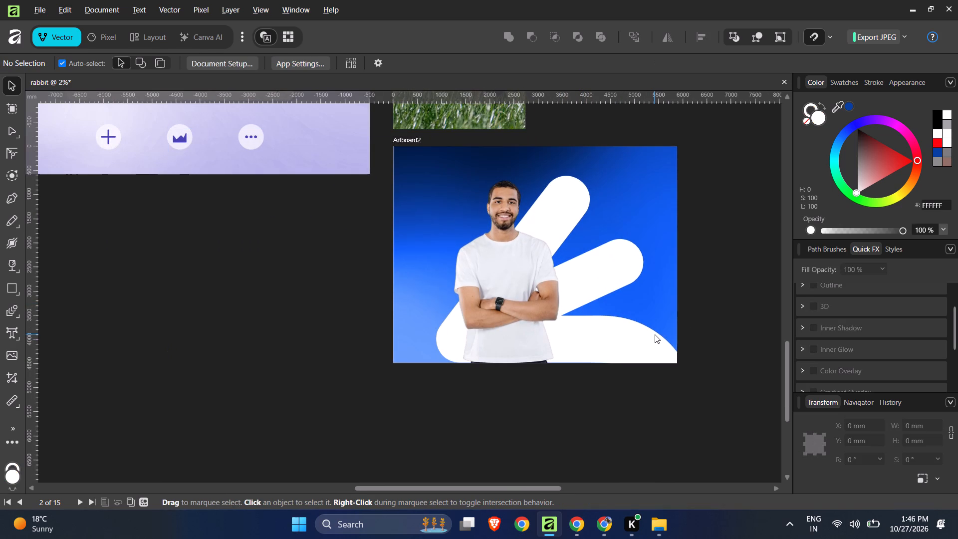
shift+click(655, 334)
ctrl+scroll(519, 203, down, 1)
ctrl+scroll(518, 202, up, 7)
ctrl+scroll(489, 205, down, 1)
ctrl+scroll(489, 206, up, 5)
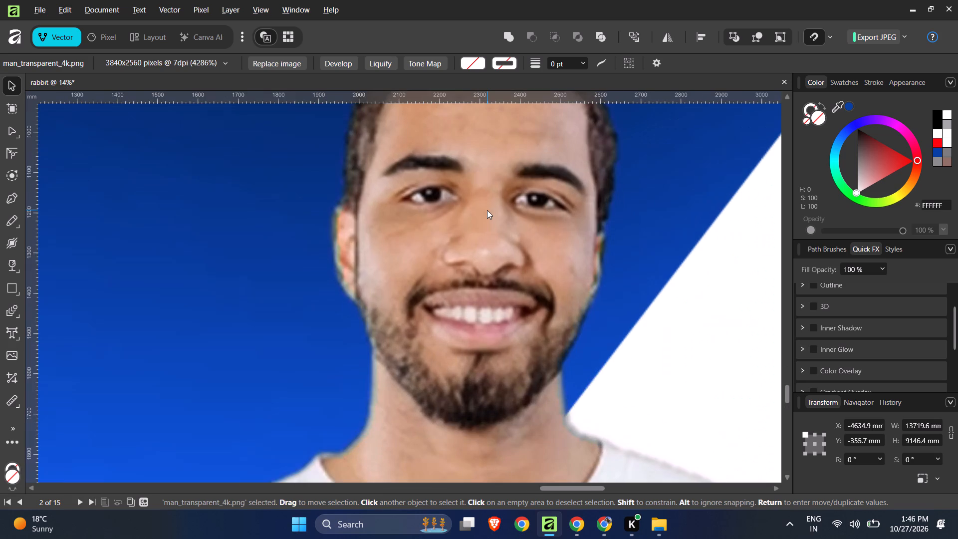
ctrl+scroll(489, 216, down, 5)
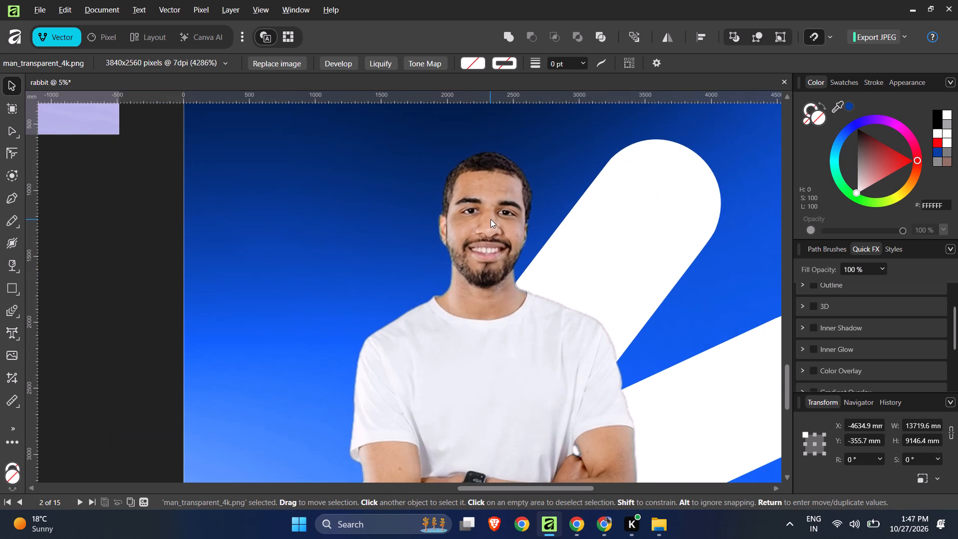
ctrl+scroll(490, 219, up, 2)
ctrl+scroll(490, 219, down, 1)
ctrl+scroll(490, 219, up, 7)
ctrl+scroll(491, 219, down, 1)
ctrl+scroll(491, 219, up, 1)
ctrl+scroll(491, 219, down, 2)
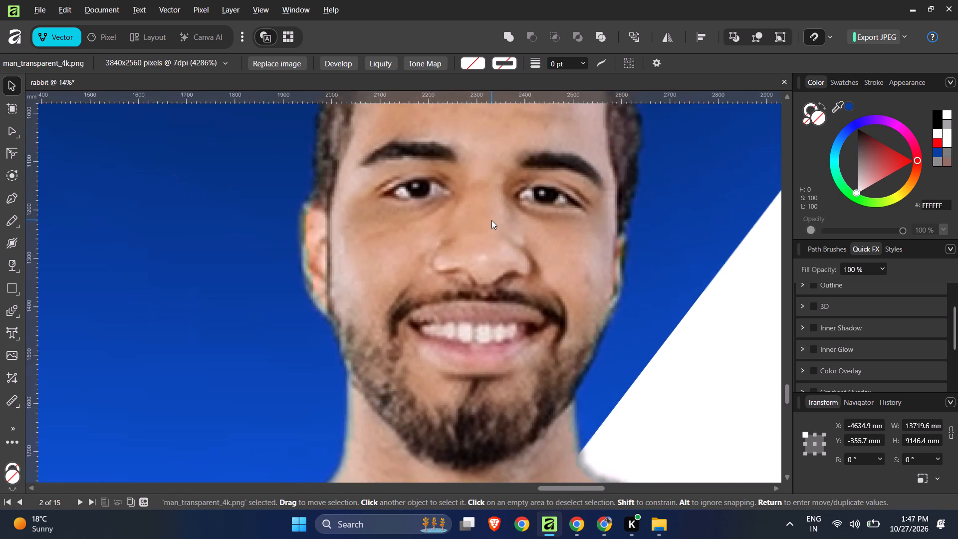
ctrl+scroll(491, 220, down, 11)
ctrl+scroll(479, 382, down, 1)
ctrl+scroll(480, 379, up, 3)
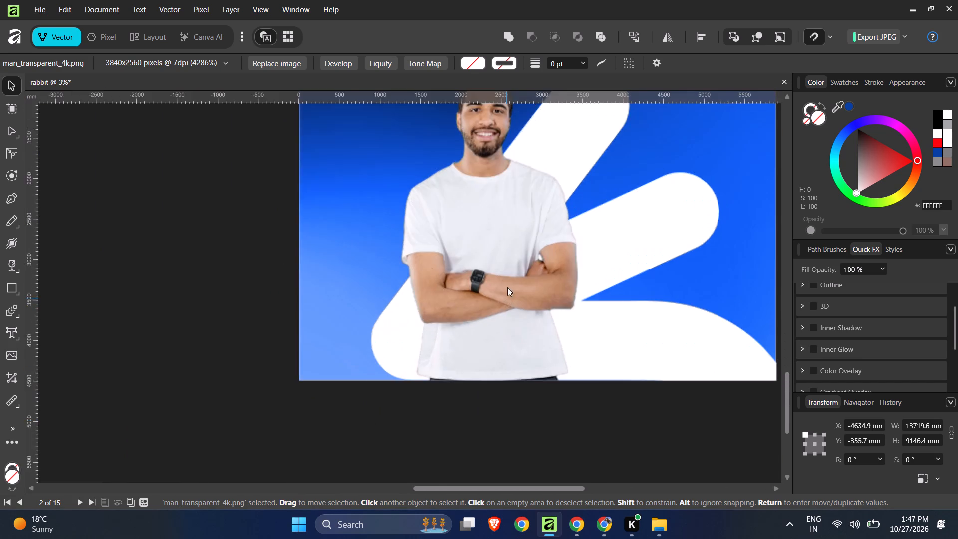
ctrl+scroll(507, 287, up, 2)
ctrl+scroll(505, 257, down, 3)
ctrl+scroll(473, 310, up, 1)
ctrl+scroll(517, 240, up, 1)
ctrl+scroll(517, 239, down, 1)
ctrl+scroll(517, 239, up, 12)
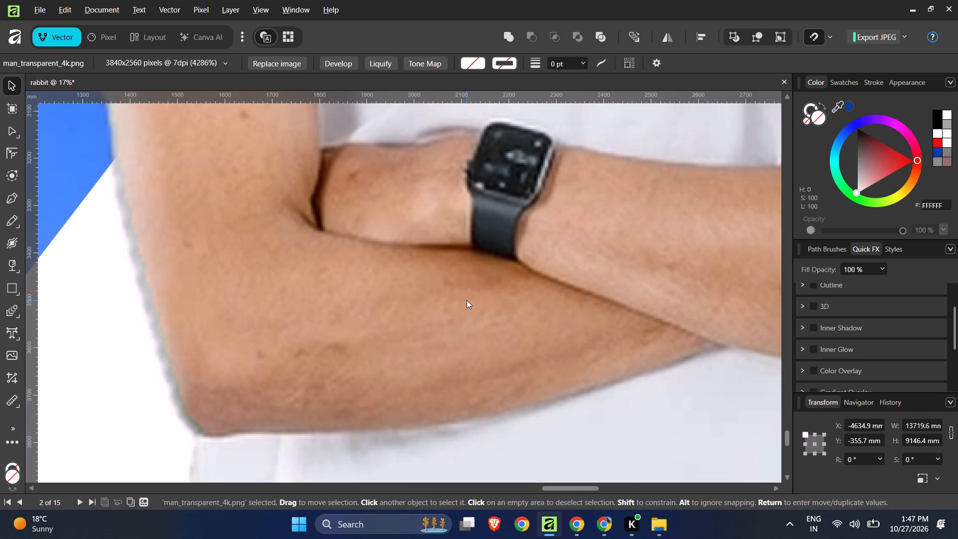
ctrl+scroll(467, 300, down, 1)
ctrl+scroll(467, 300, up, 1)
ctrl+scroll(467, 300, down, 6)
ctrl+scroll(467, 300, up, 1)
ctrl+scroll(467, 300, down, 1)
ctrl+scroll(467, 300, up, 1)
ctrl+scroll(467, 300, down, 7)
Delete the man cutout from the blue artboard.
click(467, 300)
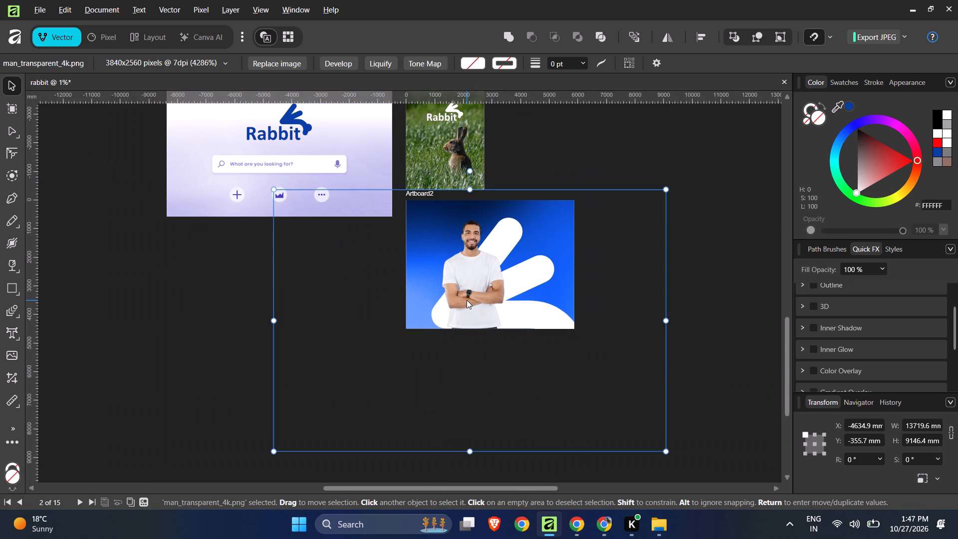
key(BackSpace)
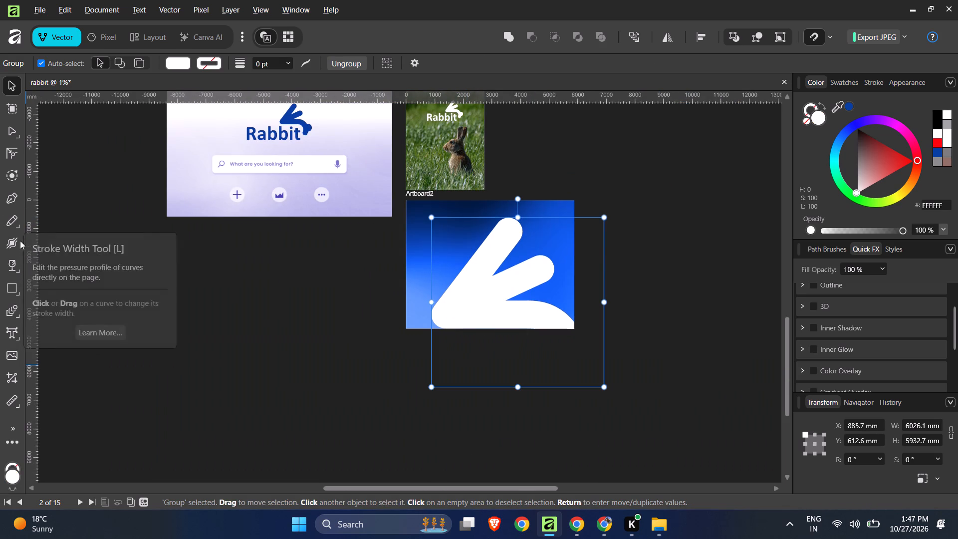
Apply a linear transparency gradient to the large white rabbit mark, fading from opaque at its top to transparent near the artboard's bottom.
click(15, 261)
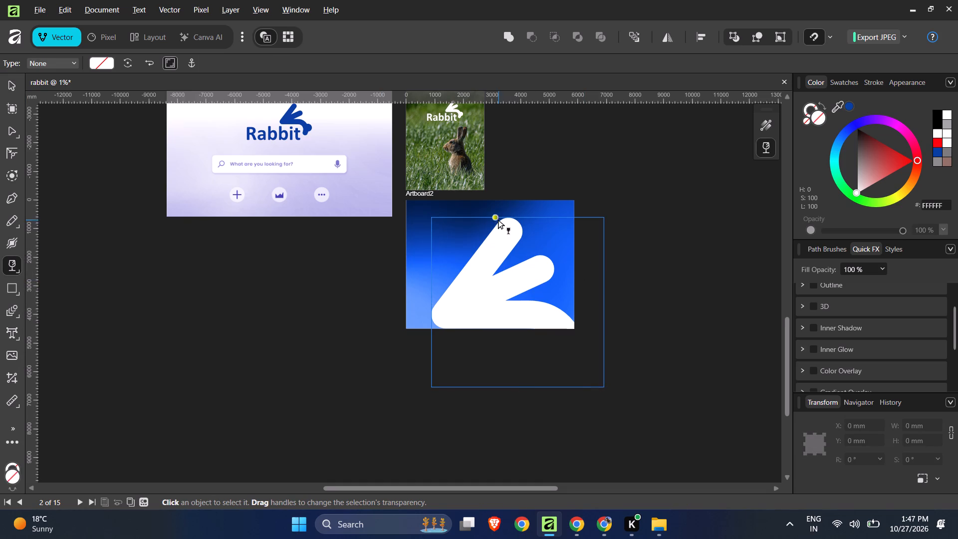
drag(498, 221, 519, 315)
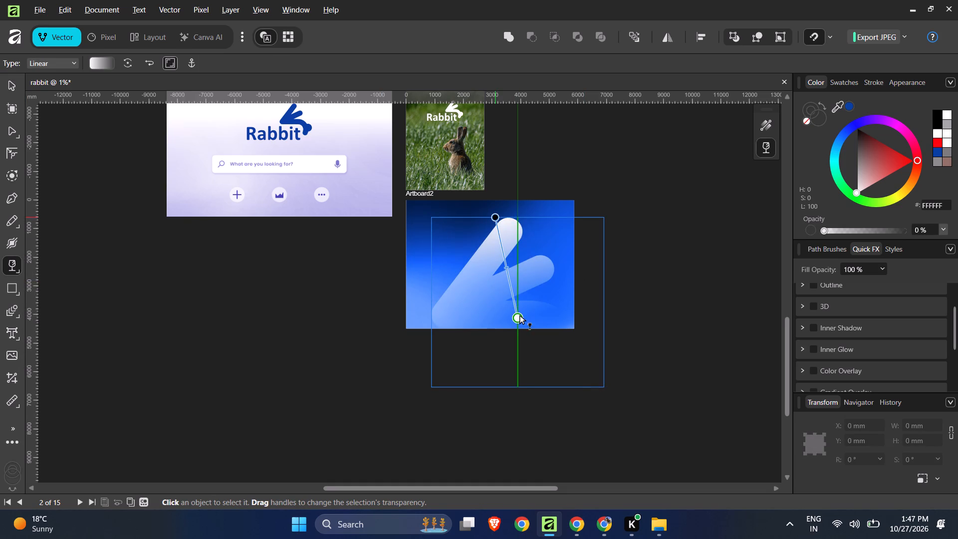
drag(519, 315, 518, 320)
click(10, 84)
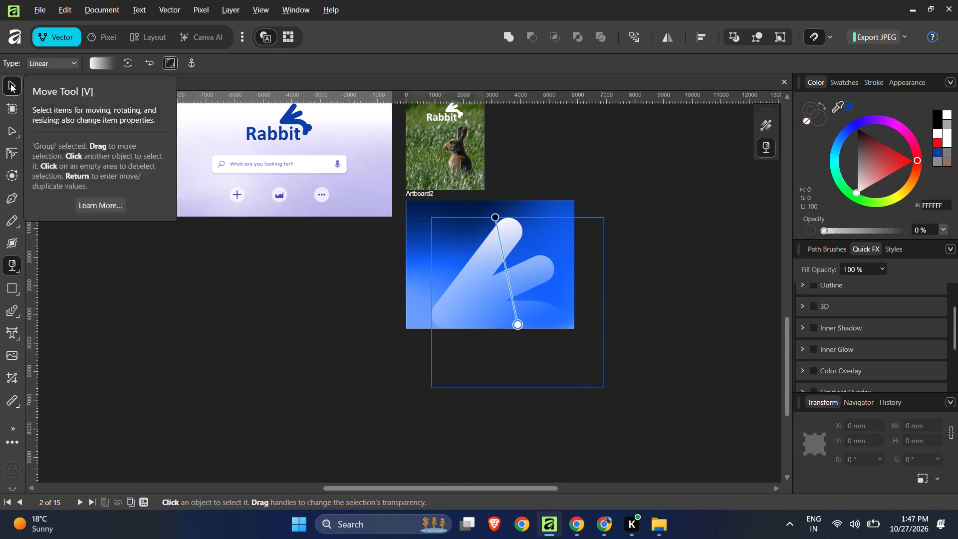
click(185, 429)
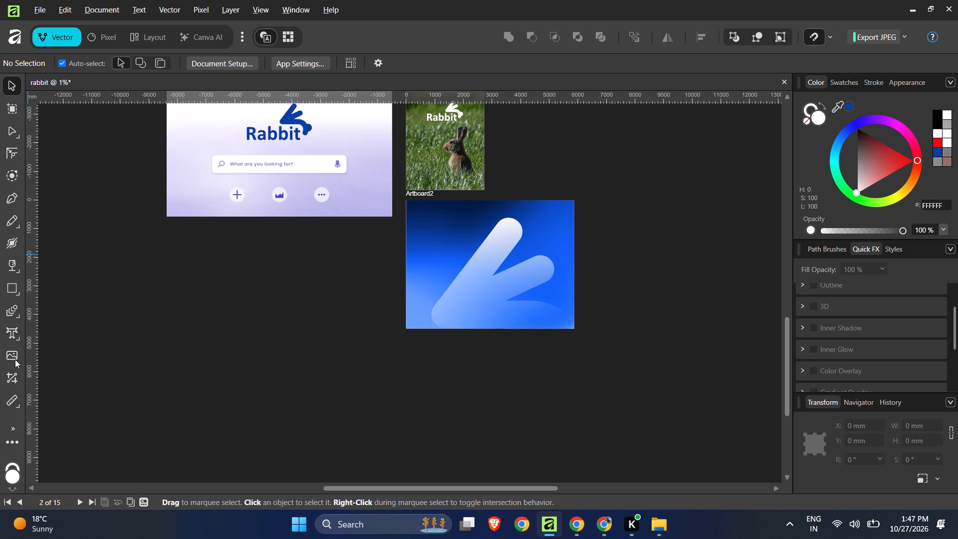
Start a white art text headline in the blue artboard's dark upper-left area with "Faster" as its first line.
click(11, 327)
ctrl+scroll(466, 248, up, 4)
click(403, 225)
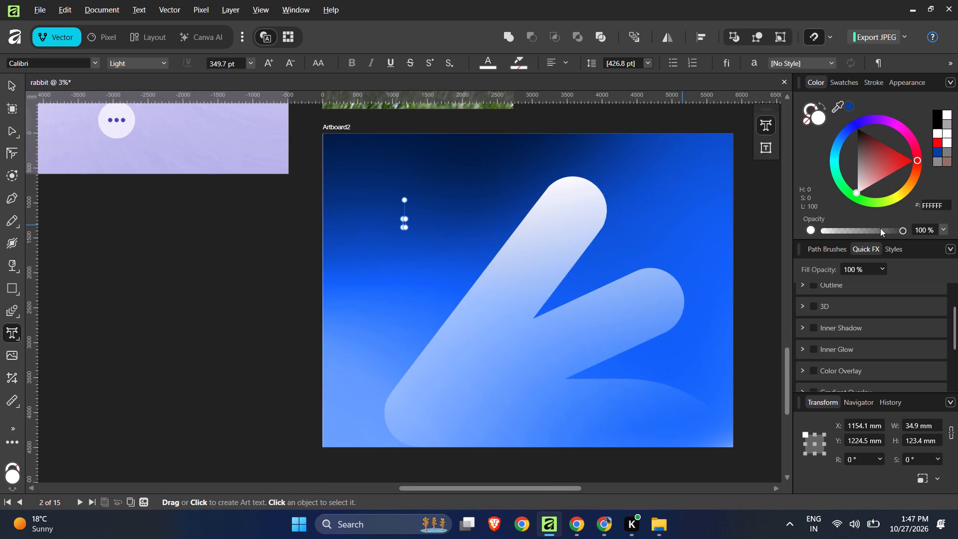
text(Faster)
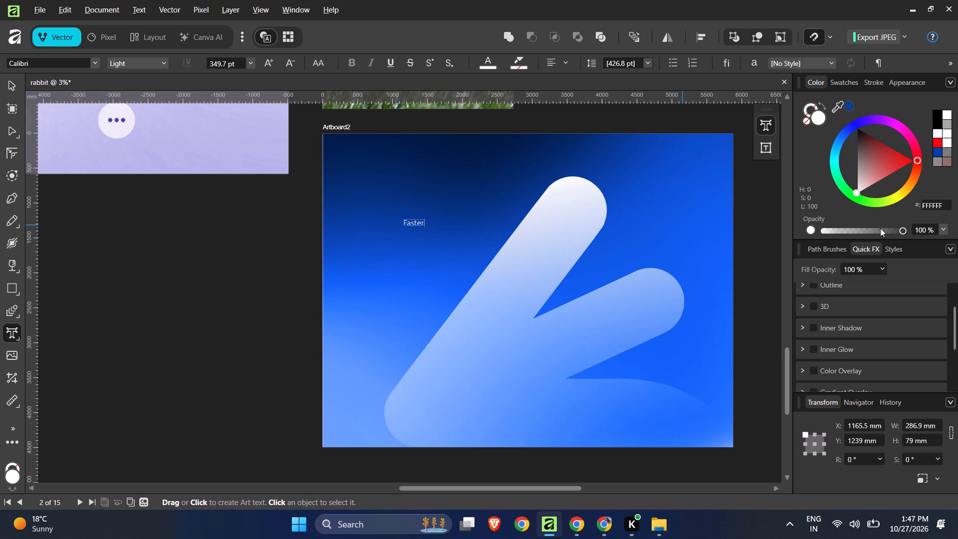
key(space)
key(Return)
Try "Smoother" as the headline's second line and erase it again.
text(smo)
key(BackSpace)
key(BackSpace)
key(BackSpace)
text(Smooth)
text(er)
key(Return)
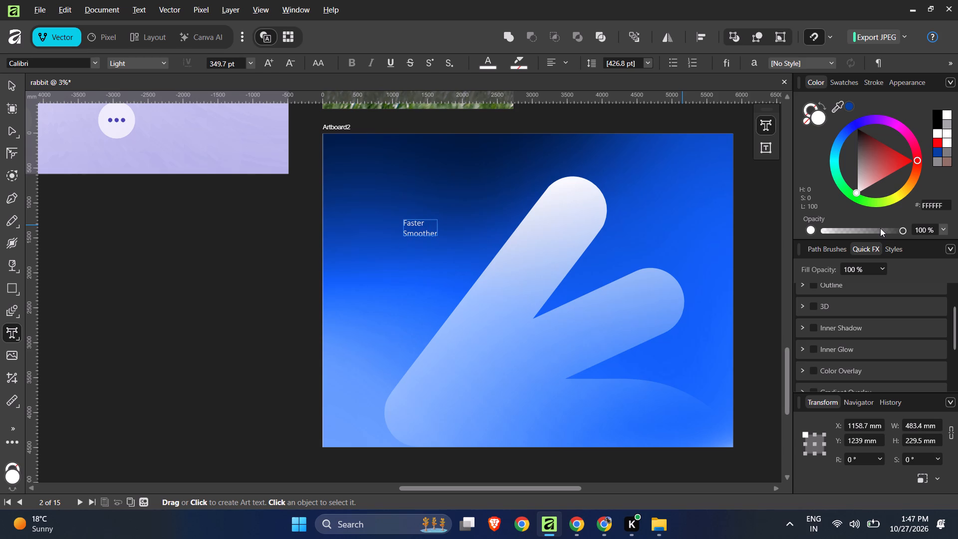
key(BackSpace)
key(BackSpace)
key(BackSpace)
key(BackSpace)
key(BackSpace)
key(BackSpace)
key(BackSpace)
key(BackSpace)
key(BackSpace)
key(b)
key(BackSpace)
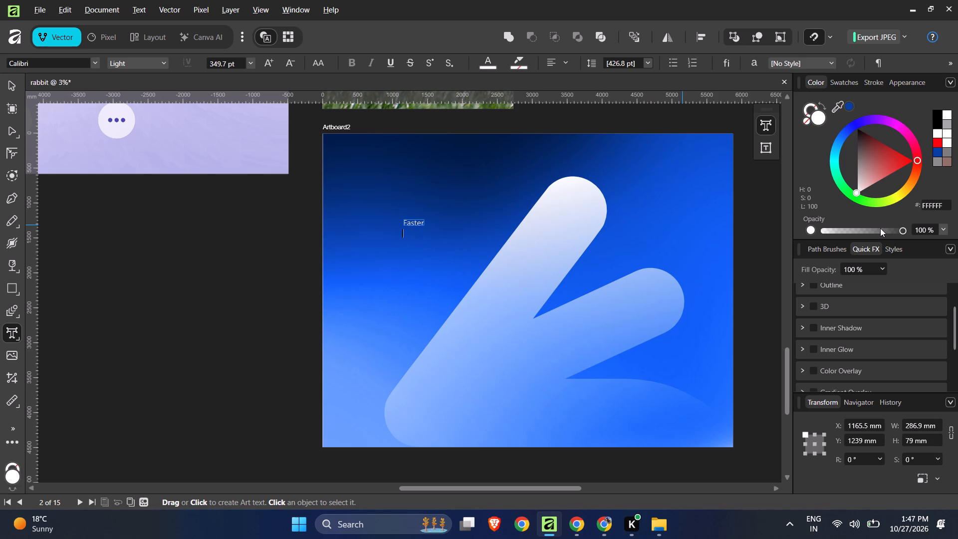
Continue the headline under "Faster" with the lines "Brower everywhere" and "you go".
text(Brower)
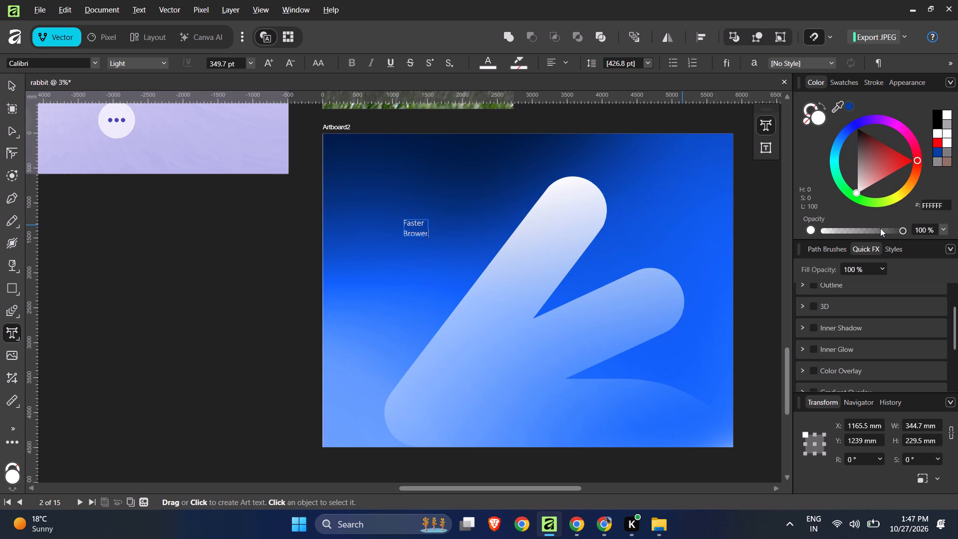
key(space)
text(every)
text(where you)
key(Return)
key(BackSpace)
key(BackSpace)
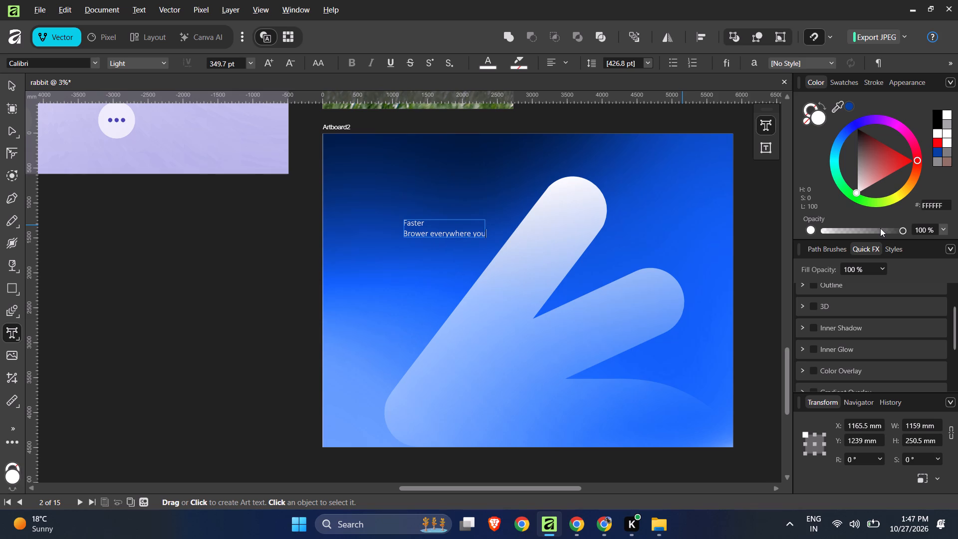
key(BackSpace)
key(BackSpace)
key(Return)
text(you go)
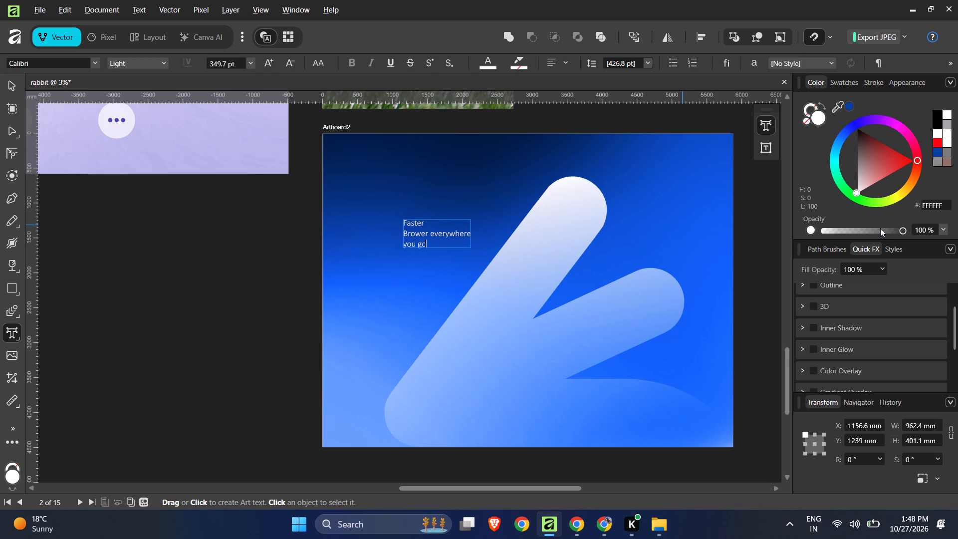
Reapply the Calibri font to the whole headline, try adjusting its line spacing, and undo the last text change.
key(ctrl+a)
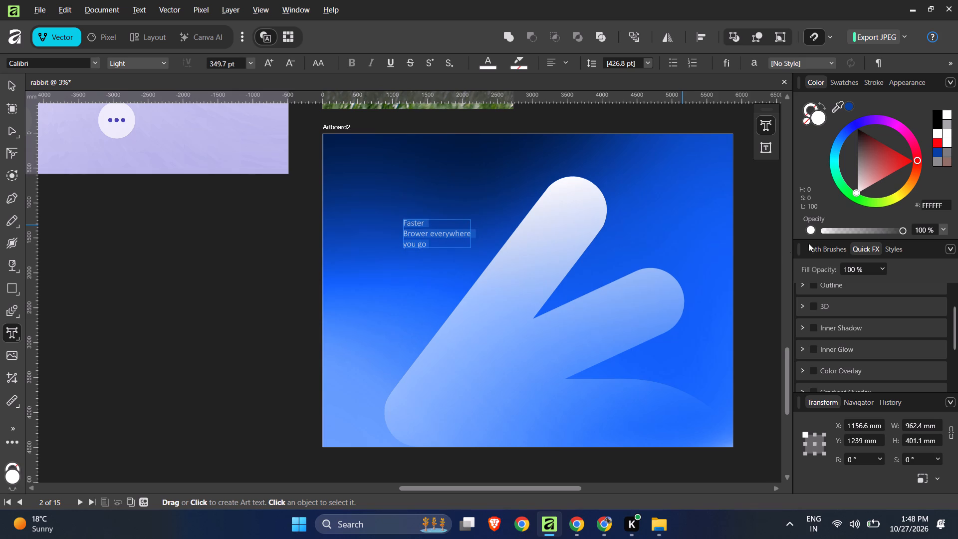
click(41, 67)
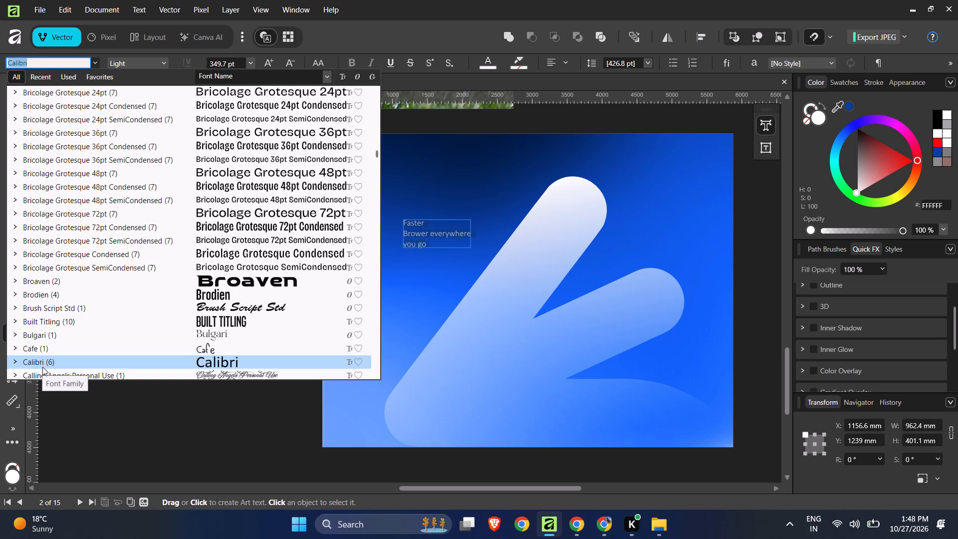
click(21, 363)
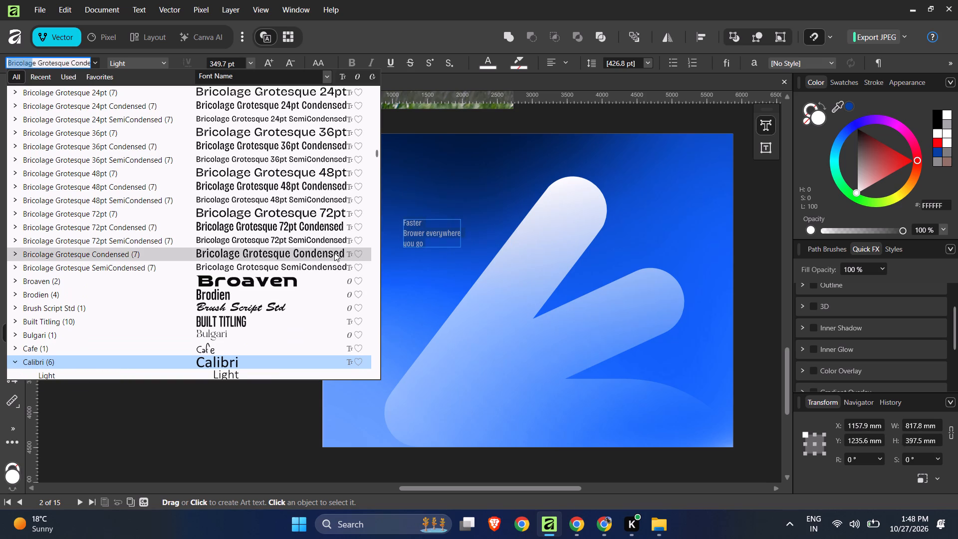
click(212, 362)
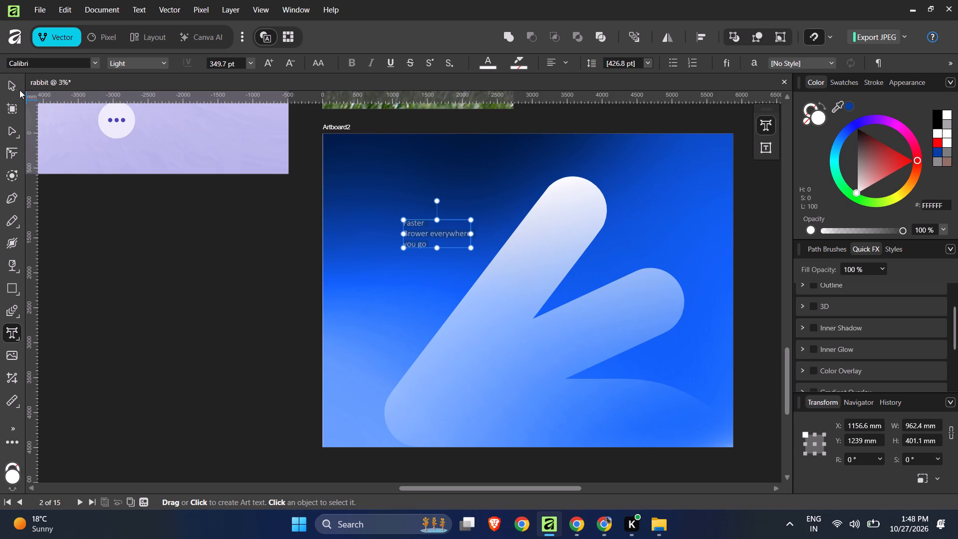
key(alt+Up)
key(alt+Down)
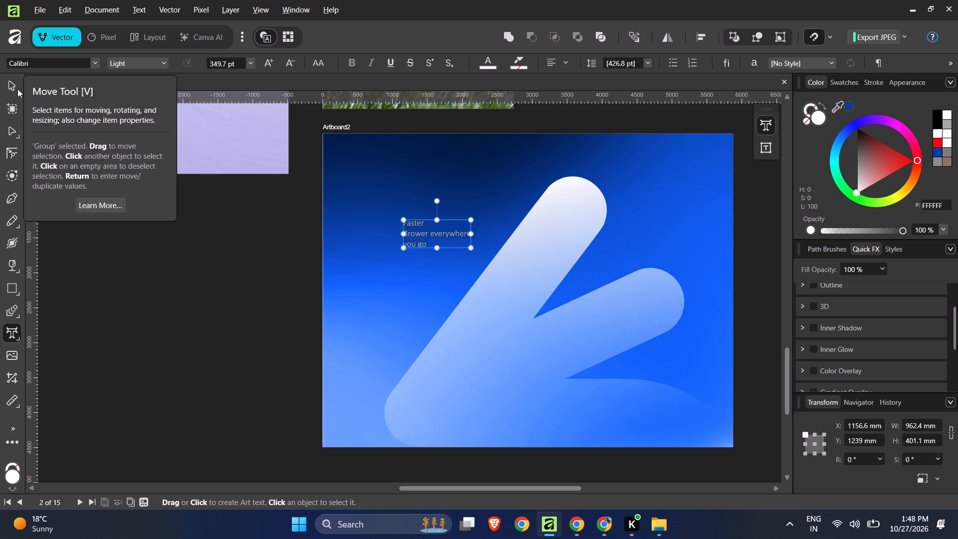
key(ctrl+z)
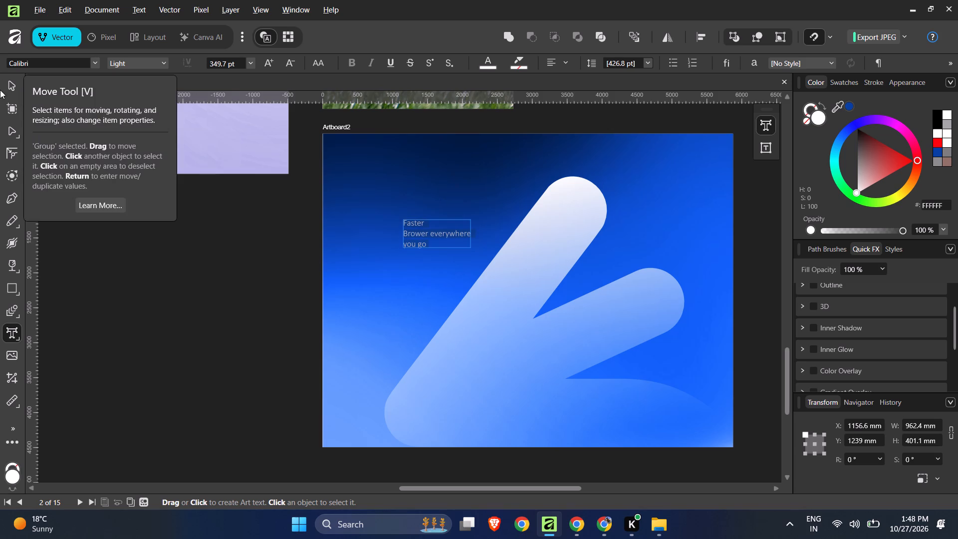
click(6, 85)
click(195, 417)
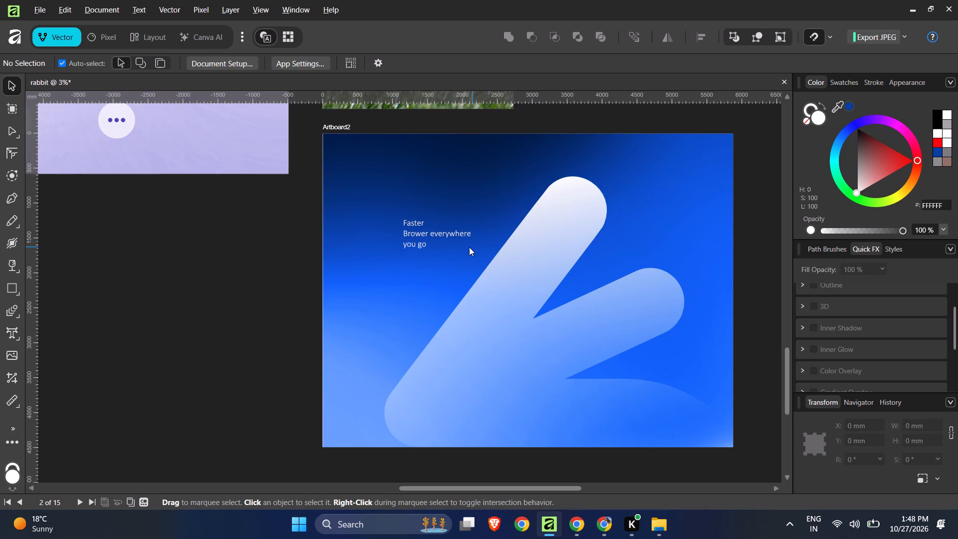
Enlarge the headline proportionally to about 3100 mm wide, starting about 480 mm from the blue artboard's left edge.
click(456, 237)
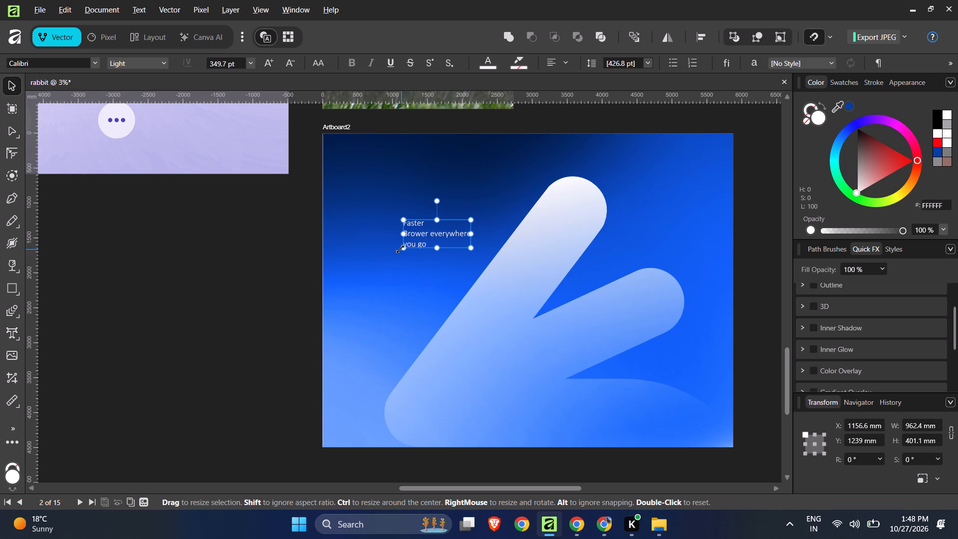
drag(400, 249, 366, 290)
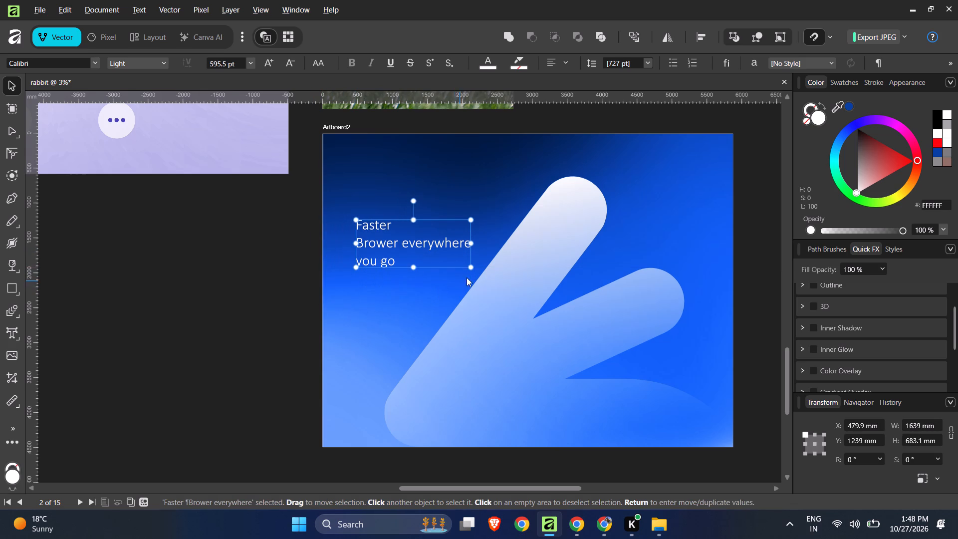
drag(473, 268, 570, 340)
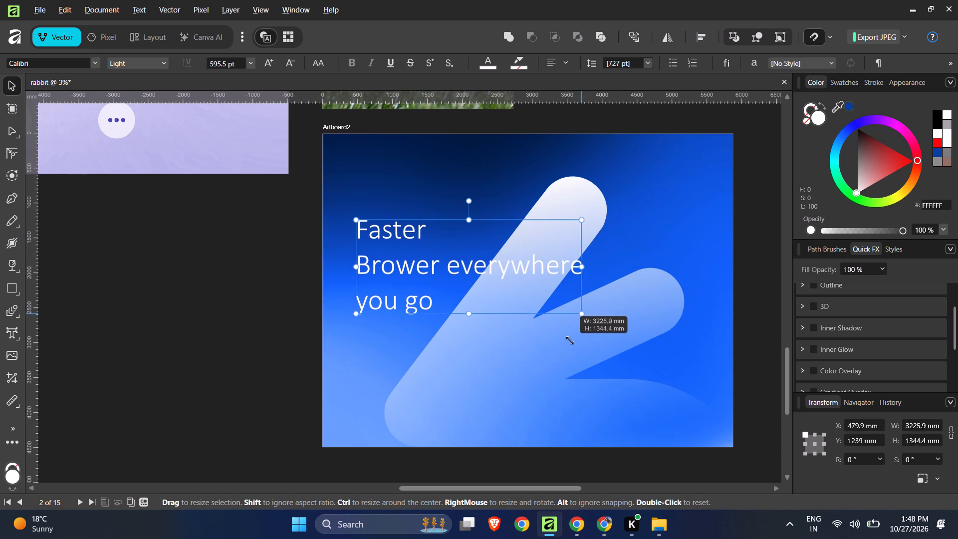
drag(570, 340, 565, 338)
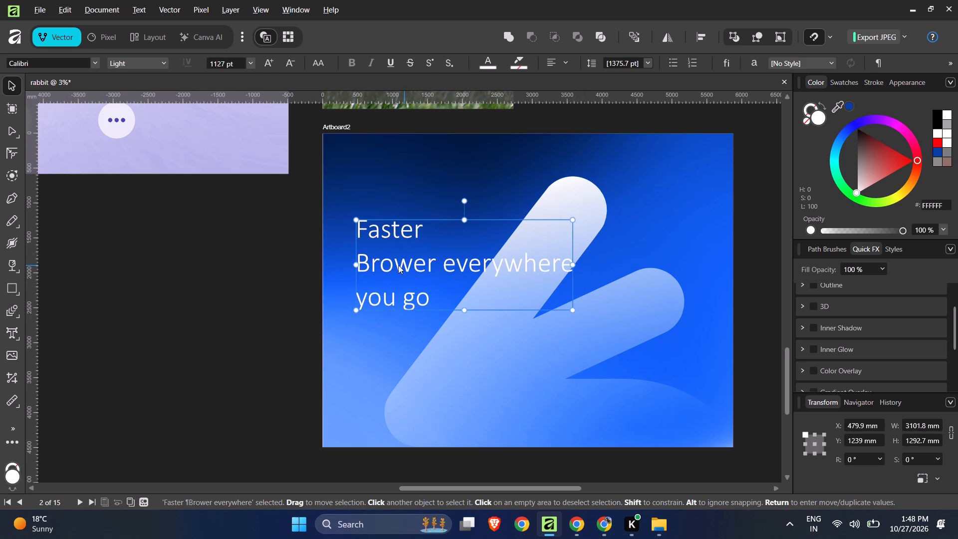
Rearrange the headline's line breaks to read "Faster Brower", "everywhere" and "you go" on three lines.
double_click(376, 265)
click(361, 260)
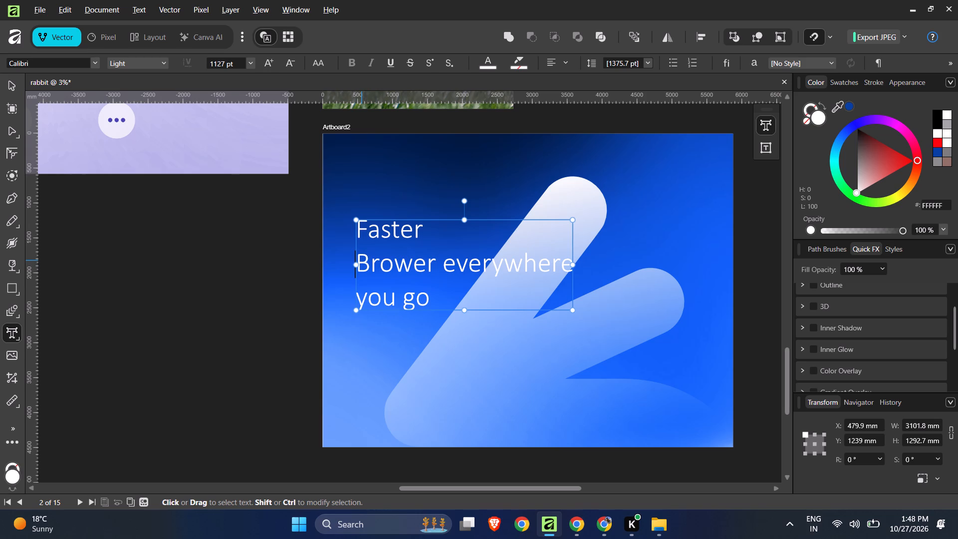
key(BackSpace)
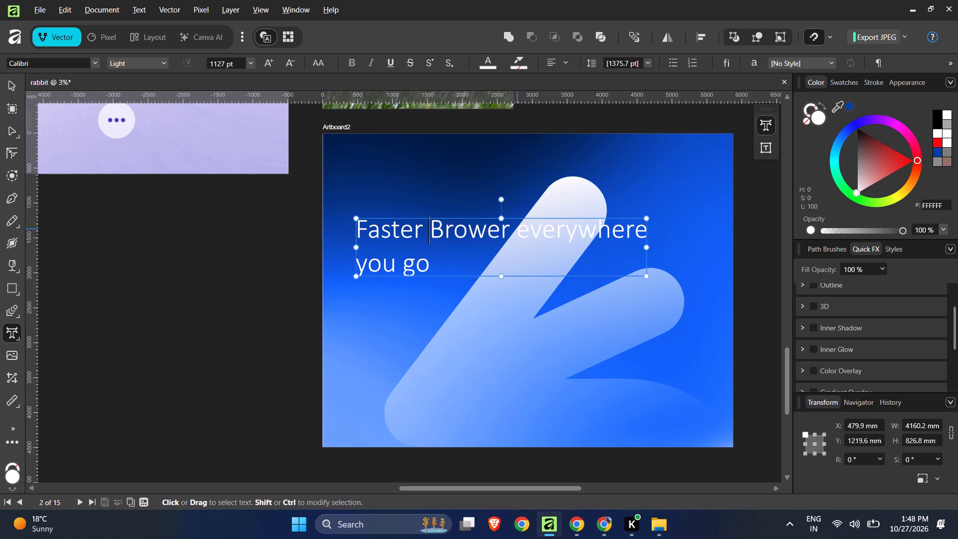
drag(515, 229, 506, 231)
key(Return)
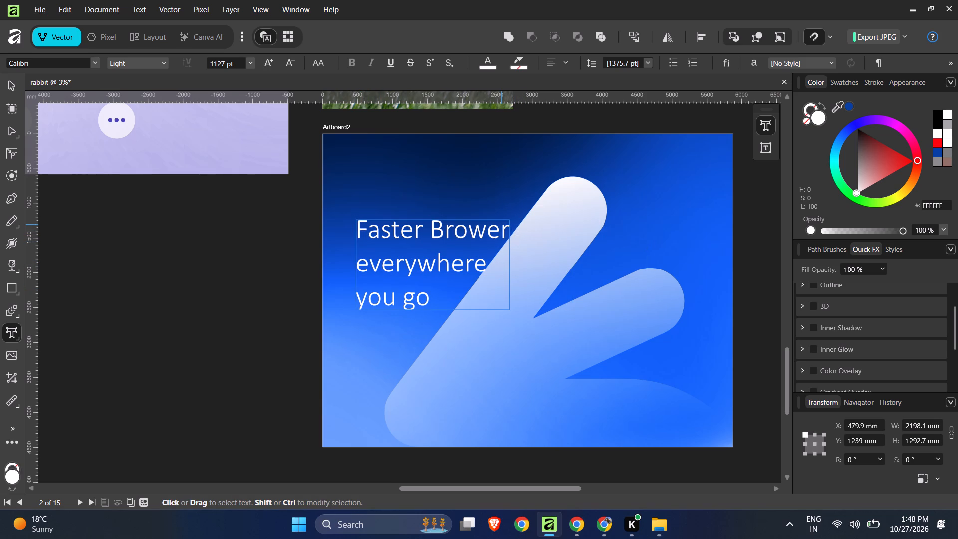
Tighten the whole headline's line spacing to 1222.9 pt.
key(ctrl+a)
key(alt+Up)
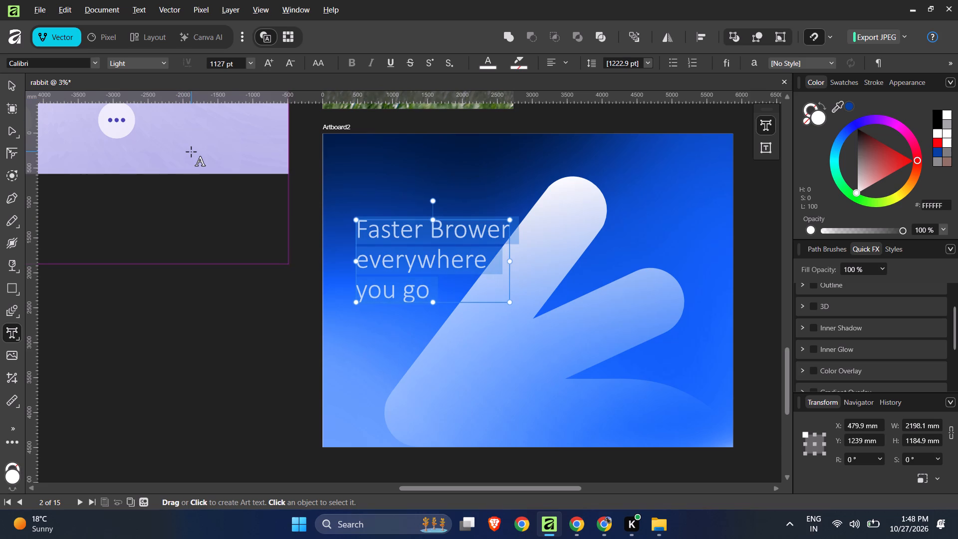
key(ctrl+z)
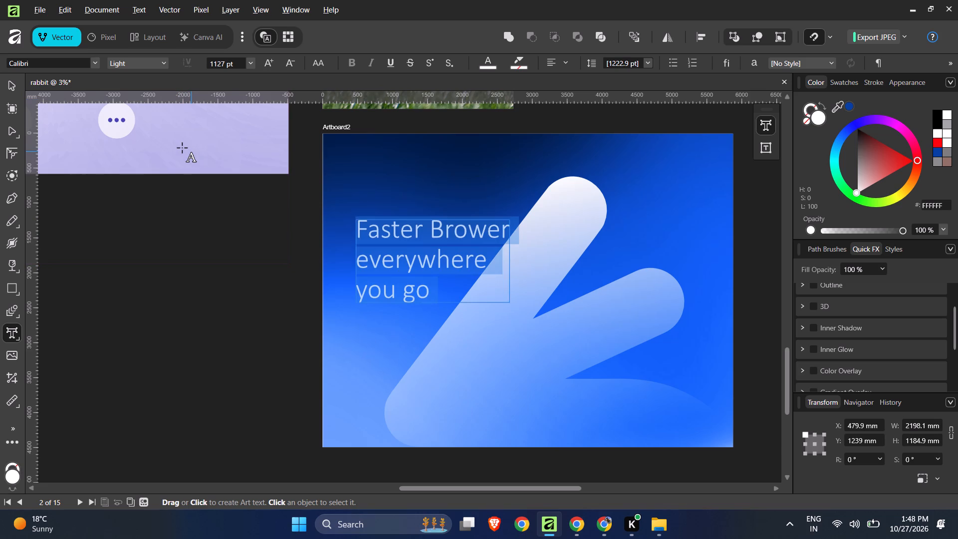
Move the headline slightly up and left to about X 416 mm, Y 1060 mm on the blue artboard.
click(19, 85)
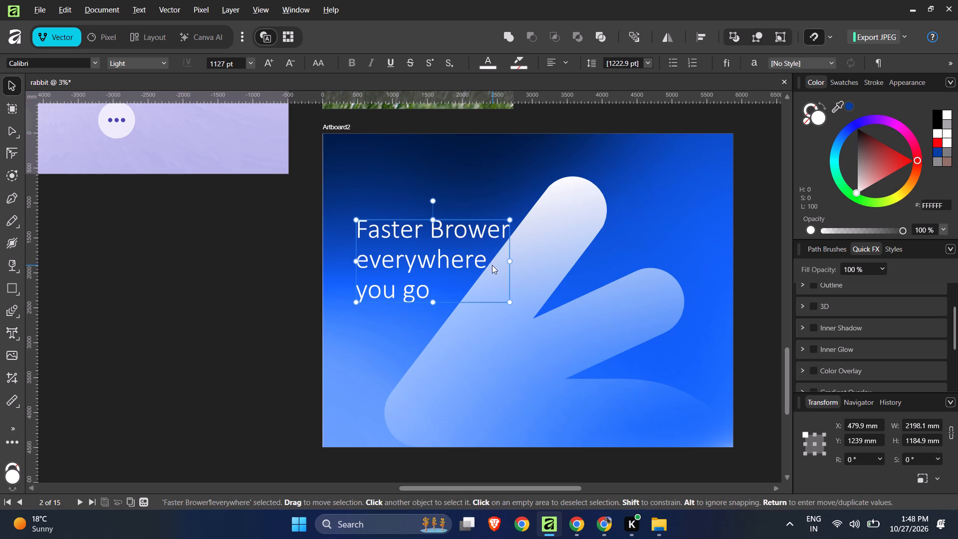
drag(478, 262, 478, 249)
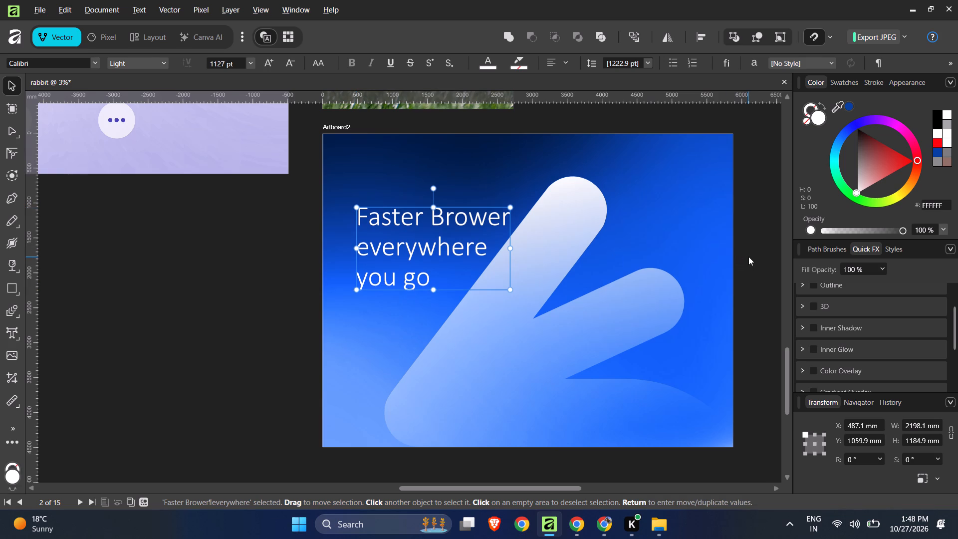
click(748, 257)
drag(417, 251, 412, 248)
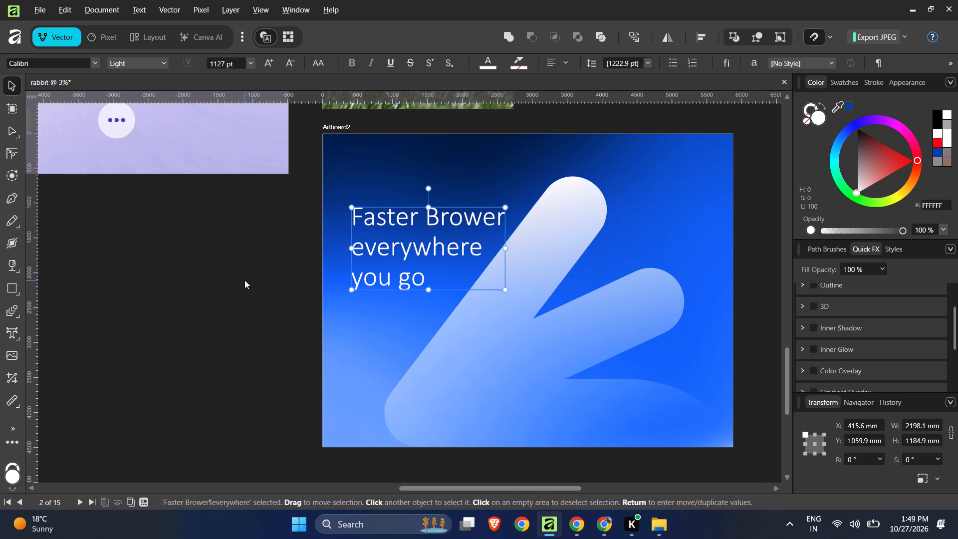
Set the word "Brower" in the headline to the Regular font style.
double_click(434, 216)
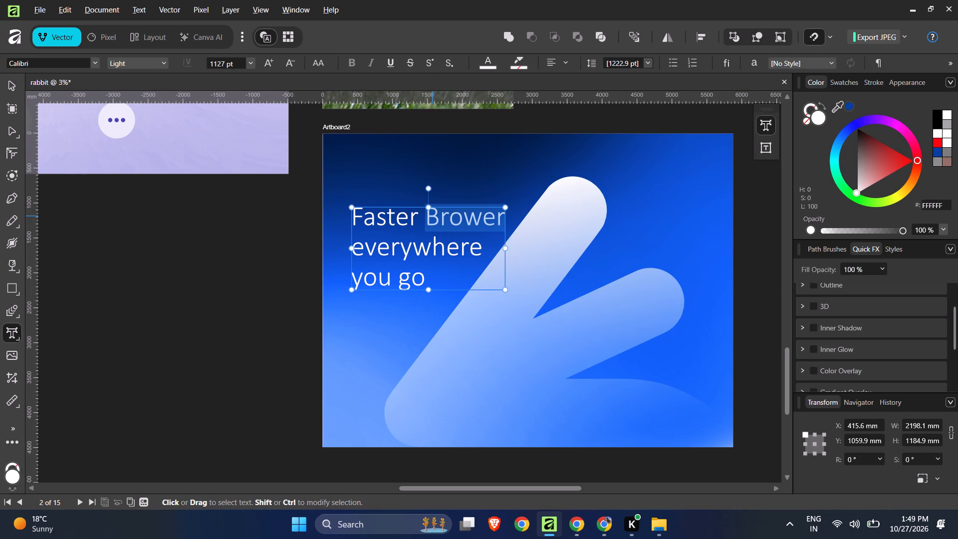
click(150, 62)
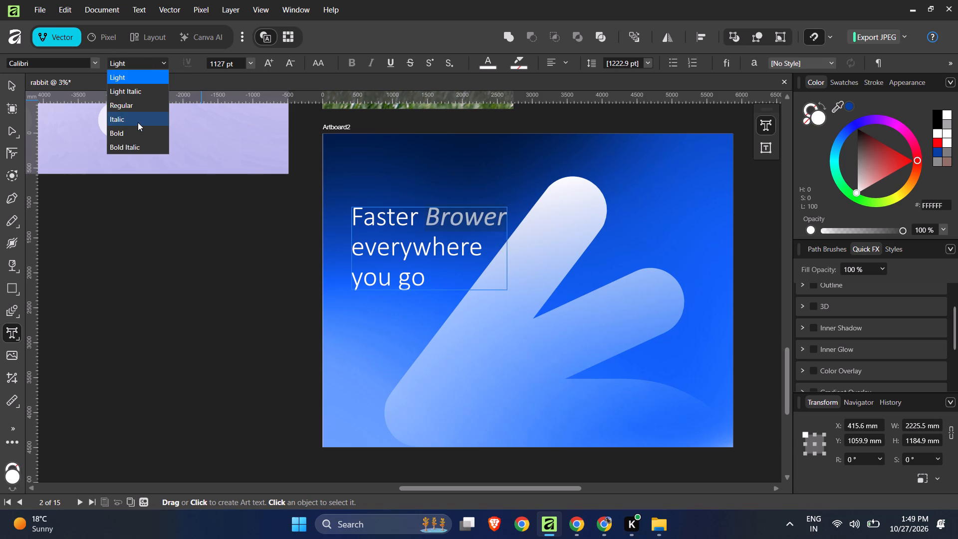
click(137, 105)
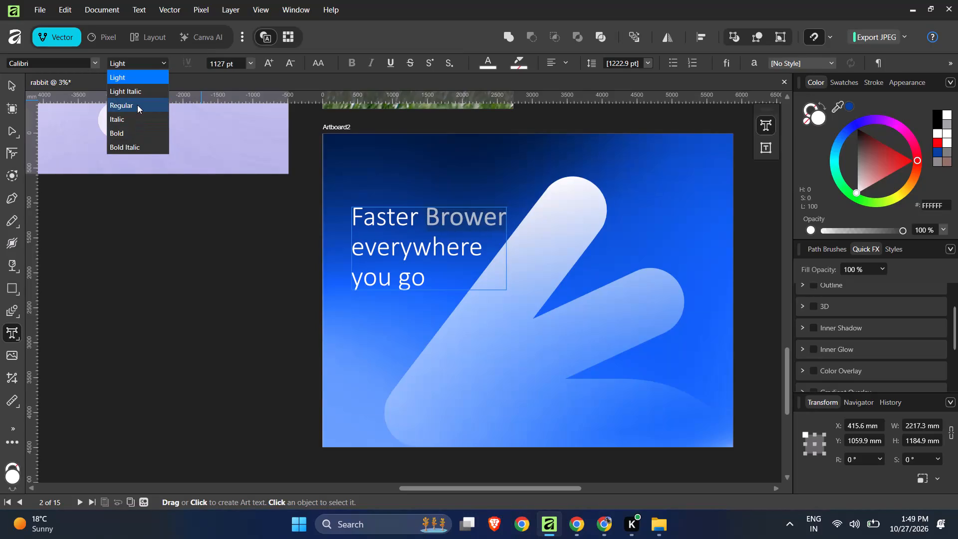
Set the word "everywhere" in the headline to the Regular font style.
click(383, 244)
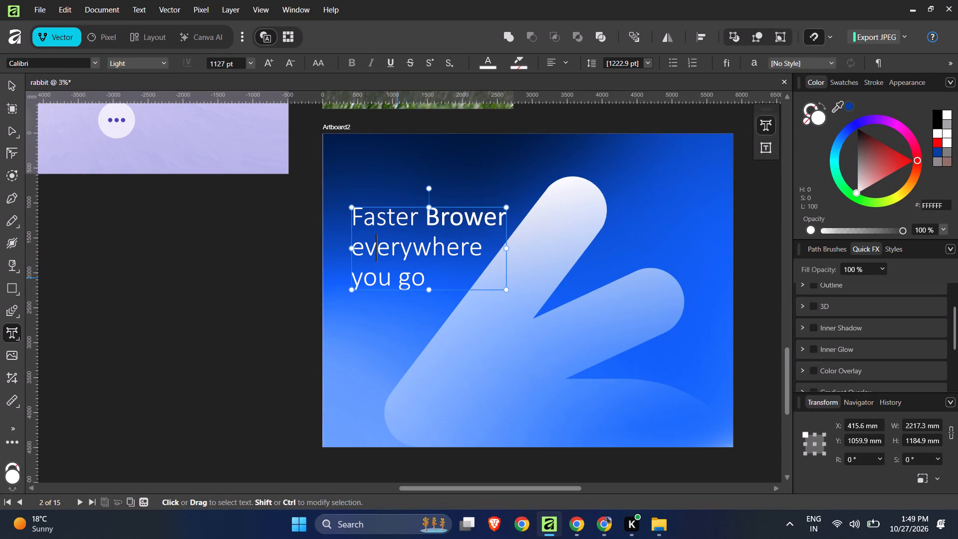
drag(478, 248, 429, 248)
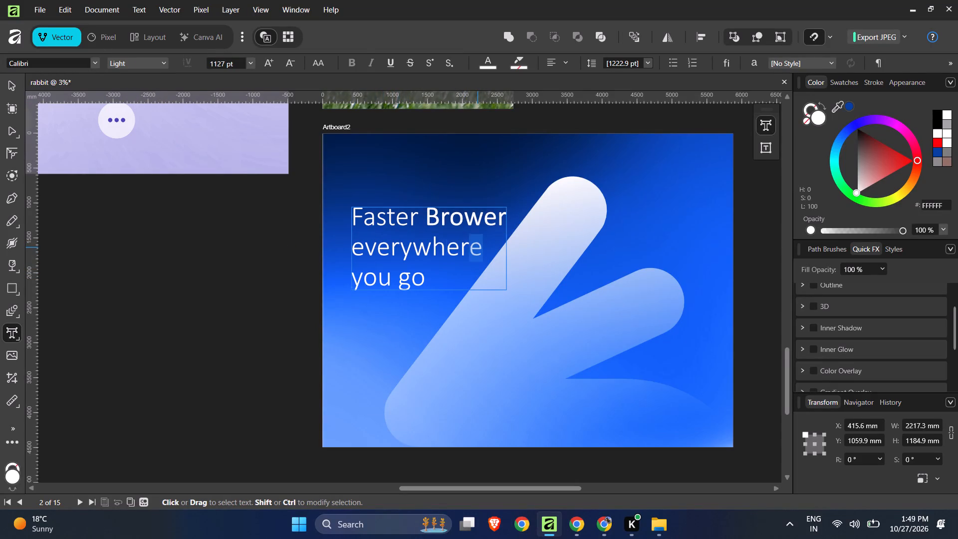
drag(429, 248, 354, 246)
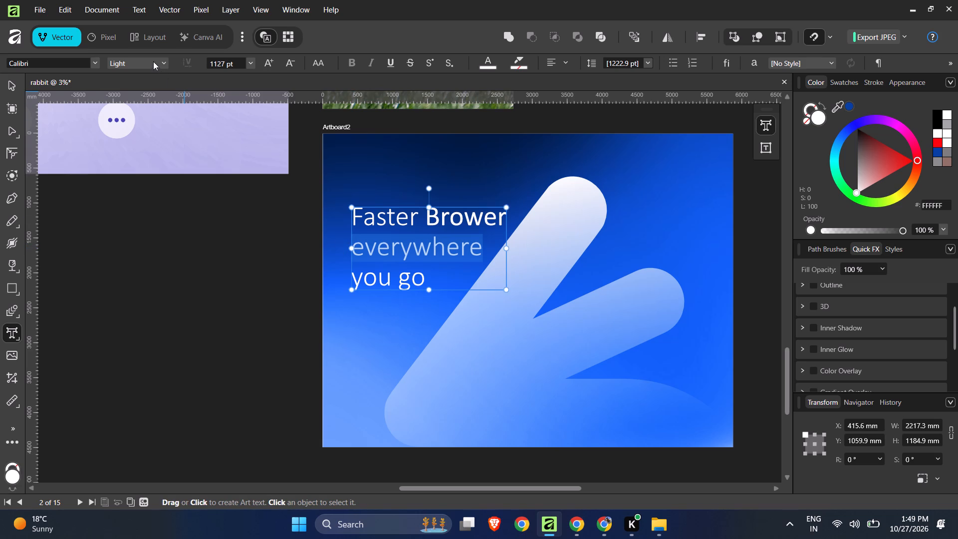
click(151, 58)
click(148, 103)
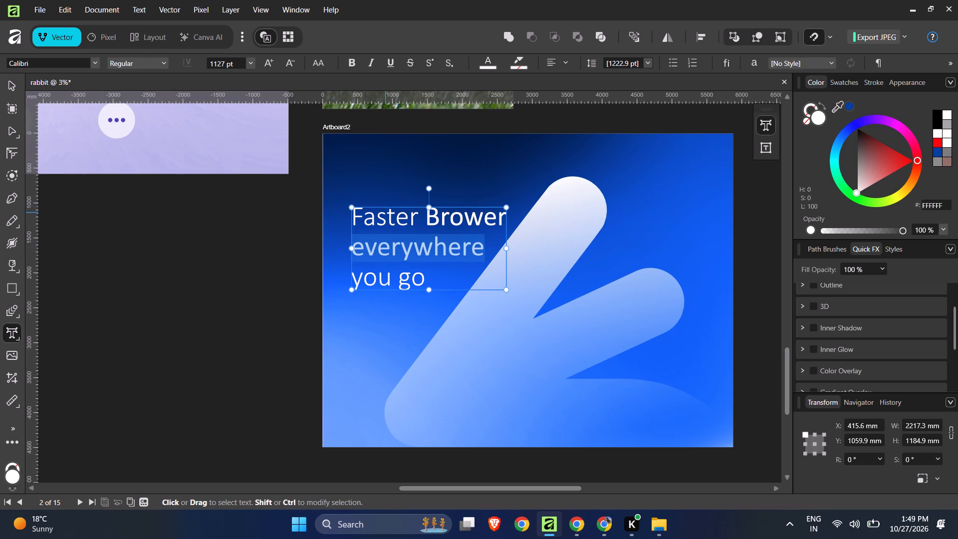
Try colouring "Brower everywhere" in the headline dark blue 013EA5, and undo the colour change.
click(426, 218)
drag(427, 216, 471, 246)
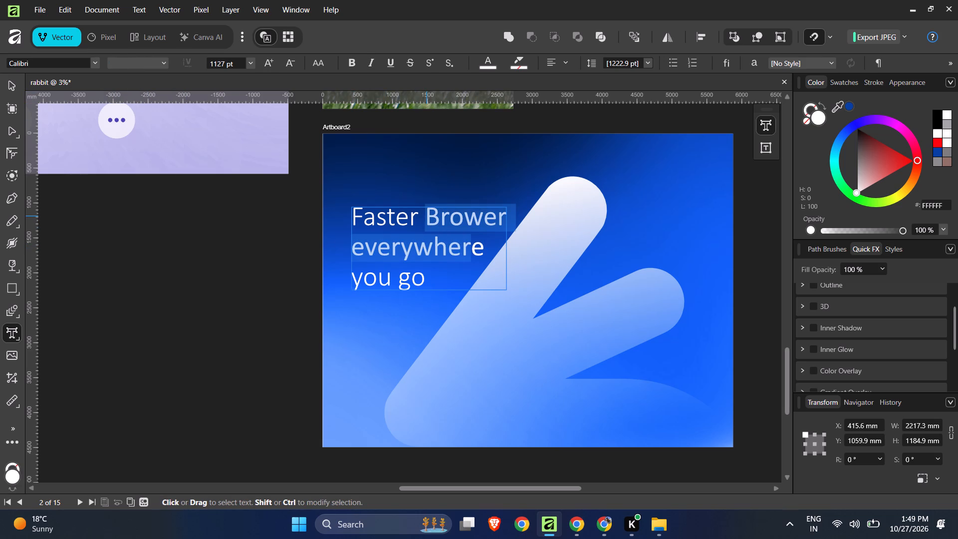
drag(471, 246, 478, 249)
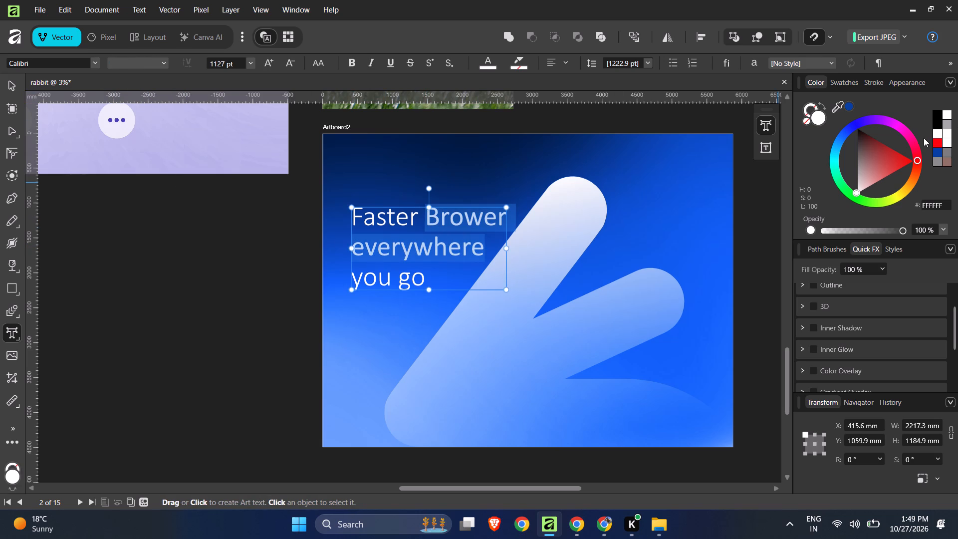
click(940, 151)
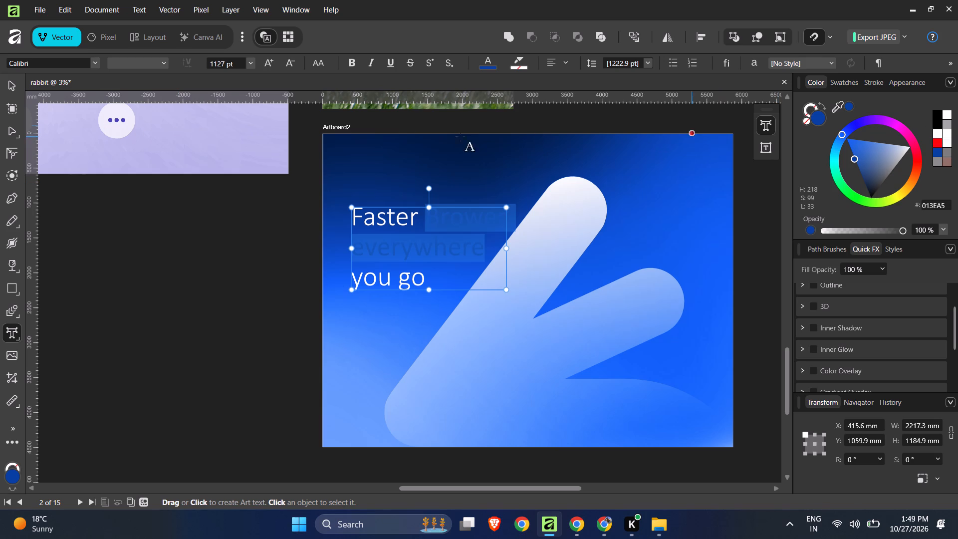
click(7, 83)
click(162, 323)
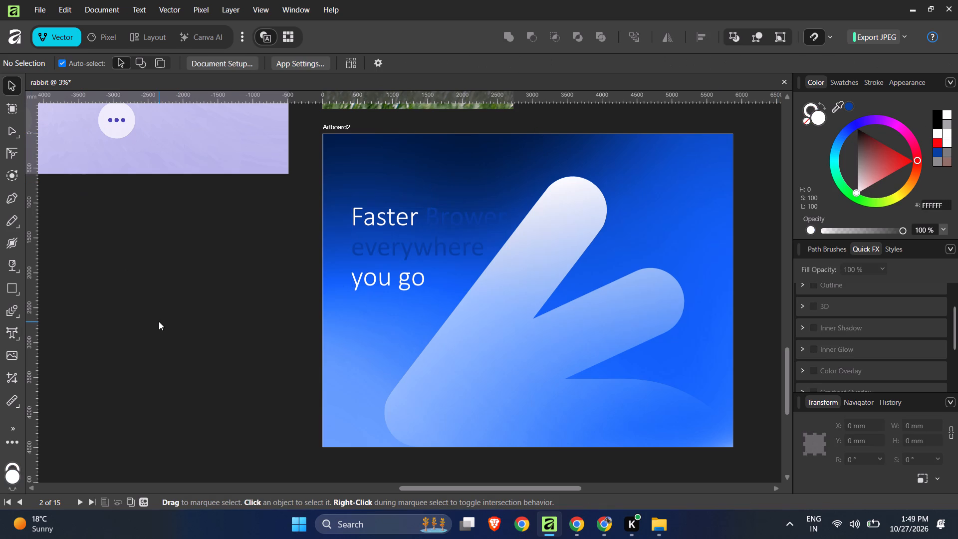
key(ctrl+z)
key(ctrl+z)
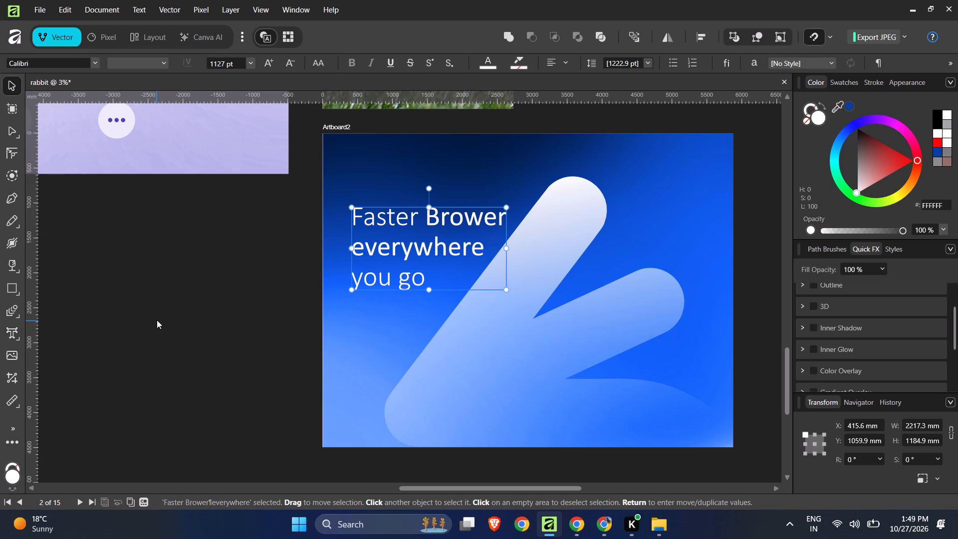
Colour the words "Brower everywhere" in the headline cyan 00DDFF.
double_click(427, 213)
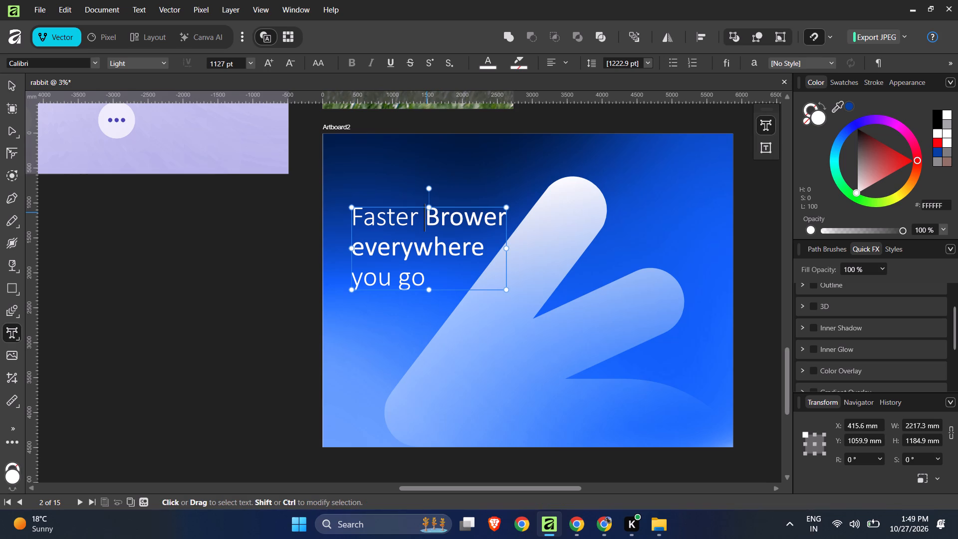
drag(426, 213, 488, 253)
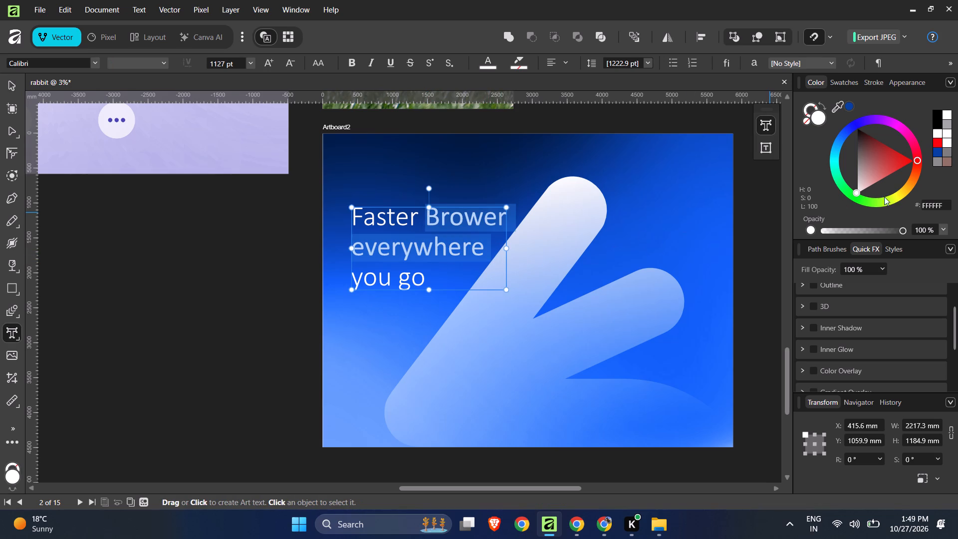
click(837, 155)
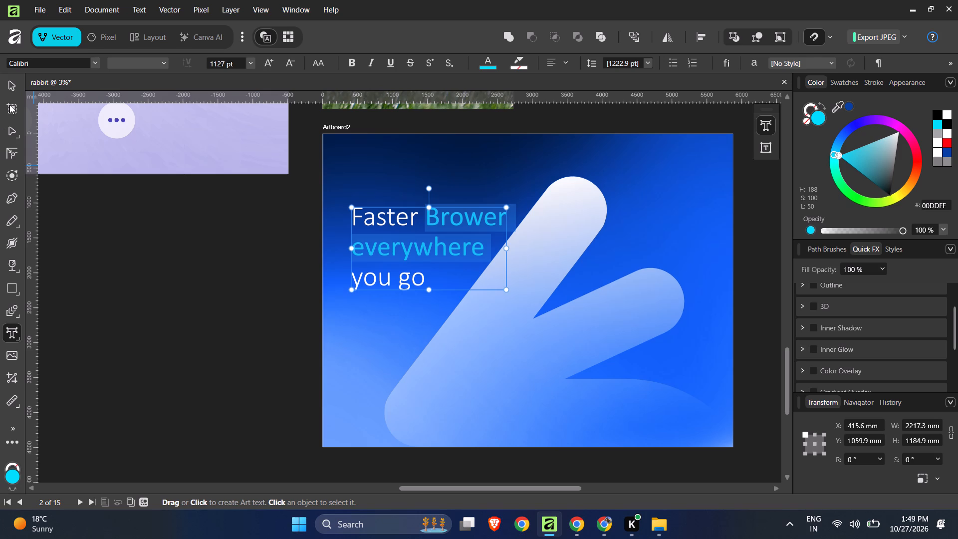
click(9, 85)
click(145, 376)
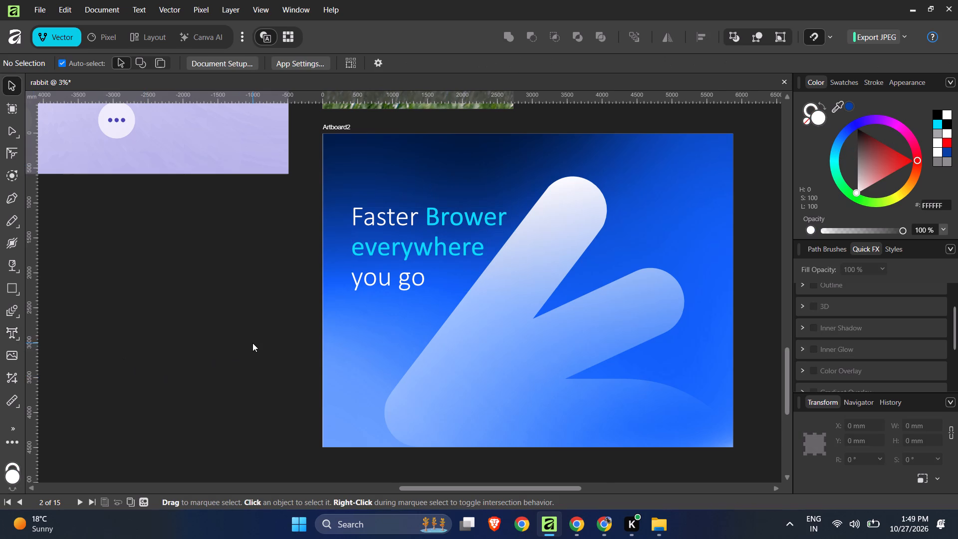
Adjust the scale of the faded rabbit mark proportionally on the blue artboard, keeping its lower part cropped by the artboard edge.
ctrl+scroll(252, 343, down, 3)
ctrl+scroll(262, 349, up, 1)
ctrl+scroll(262, 349, down, 2)
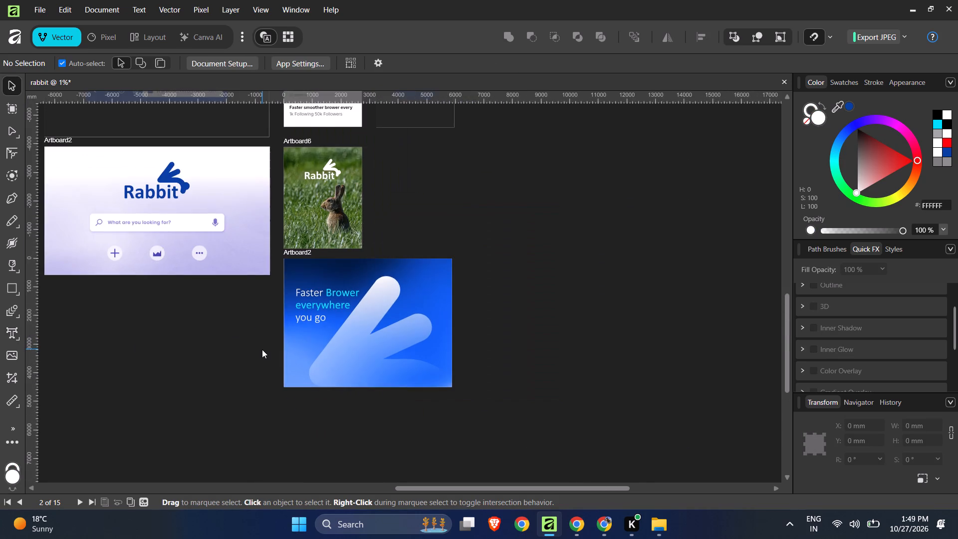
ctrl+scroll(262, 349, down, 2)
ctrl+scroll(251, 305, up, 2)
click(363, 388)
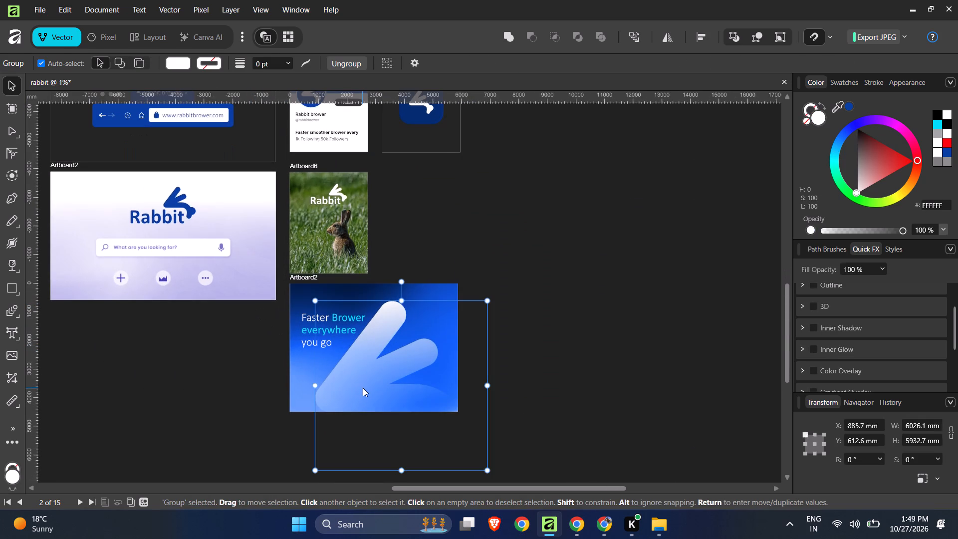
drag(402, 470, 404, 448)
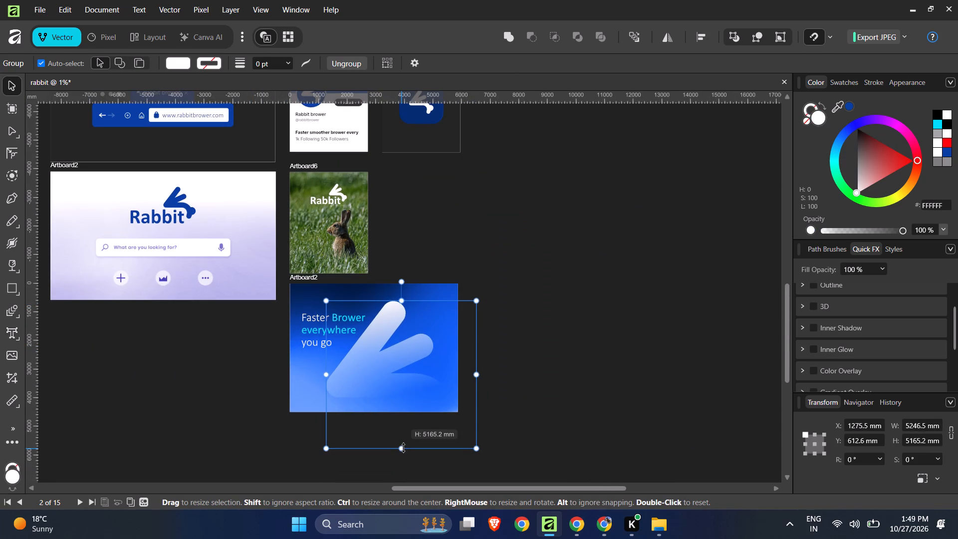
drag(404, 448, 403, 469)
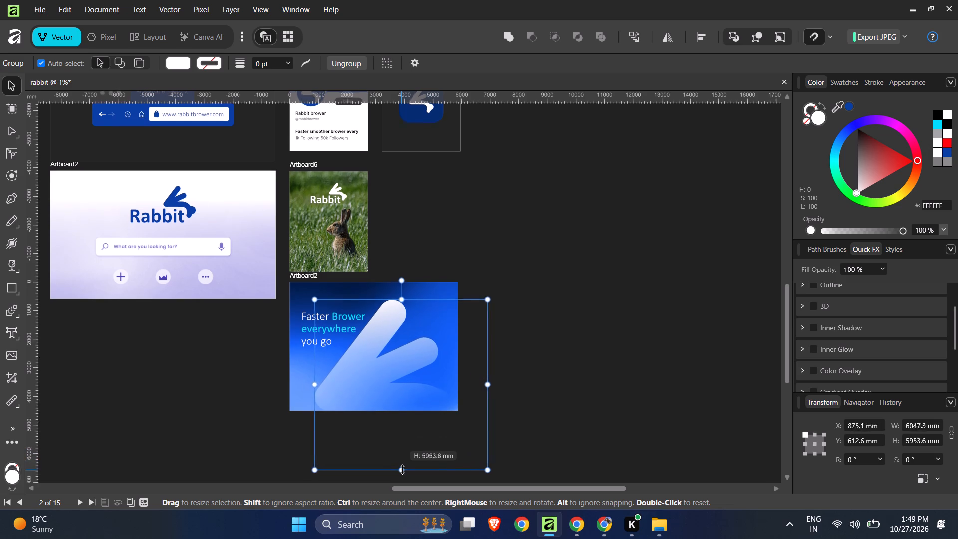
drag(403, 469, 412, 447)
click(367, 325)
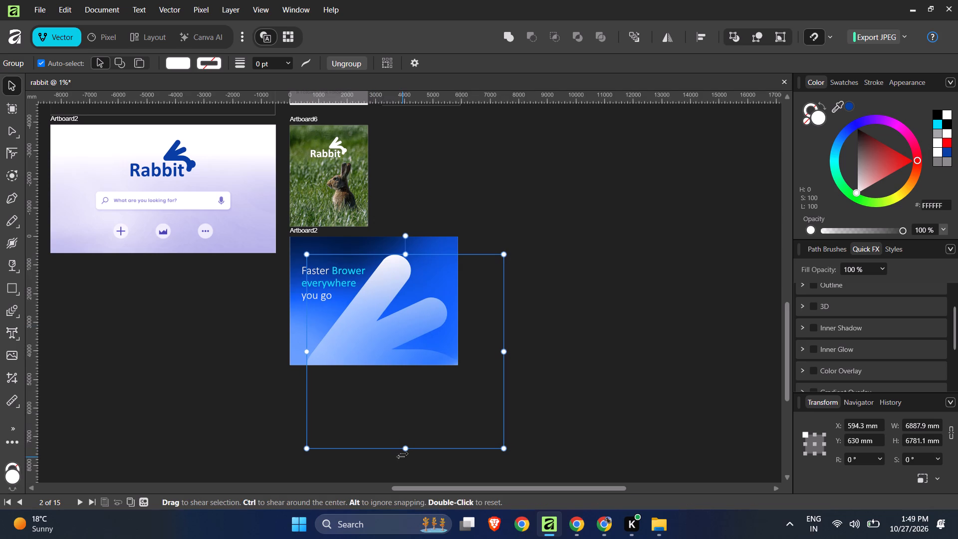
drag(405, 446, 407, 423)
click(595, 336)
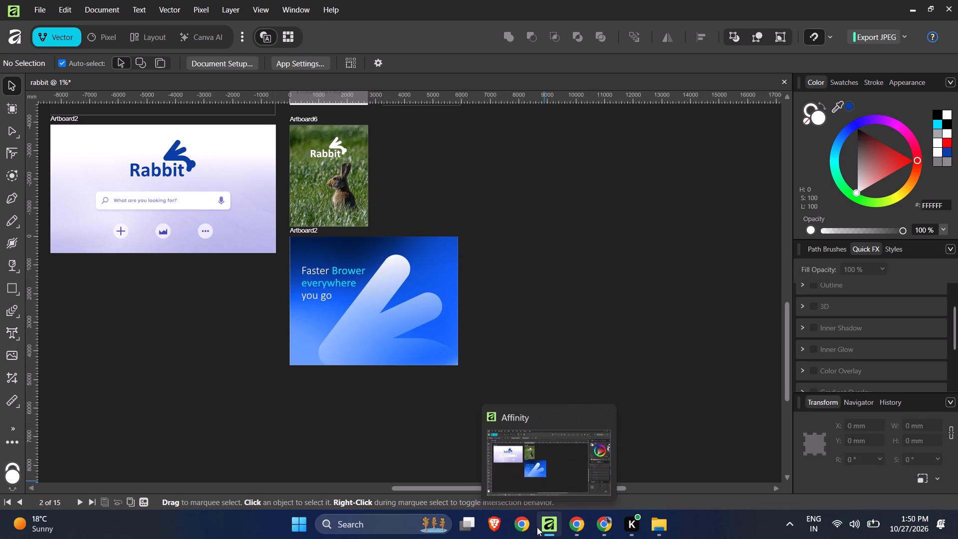
Place a copy of the white Rabbit logo from the rabbit photo artboard in the blue artboard's upper-right corner.
ctrl+scroll(437, 287, down, 4)
ctrl+scroll(409, 275, up, 2)
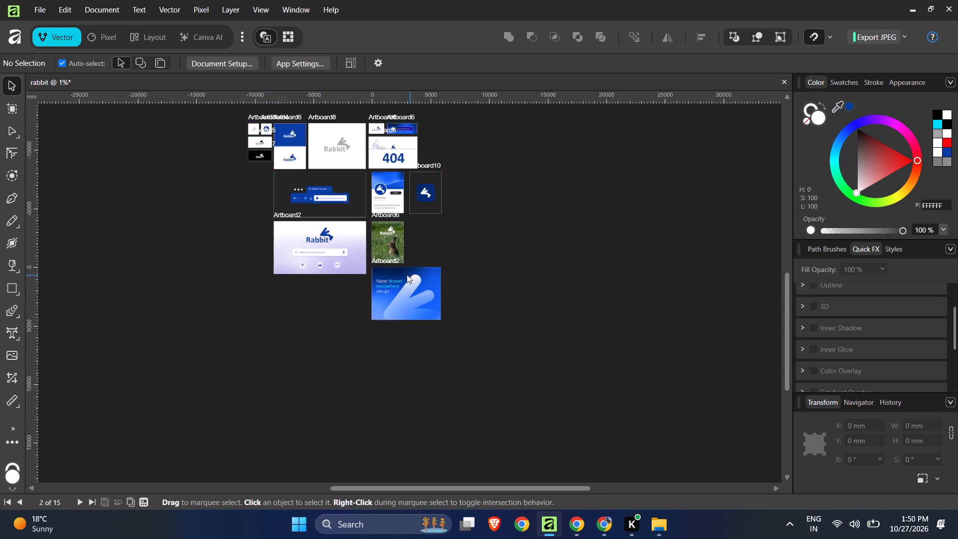
ctrl+scroll(407, 274, up, 7)
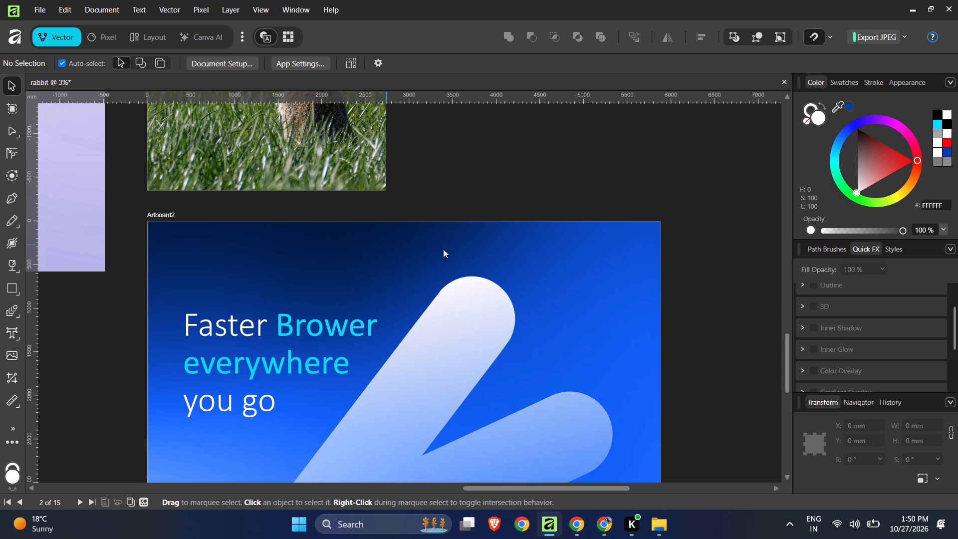
ctrl+scroll(608, 244, down, 5)
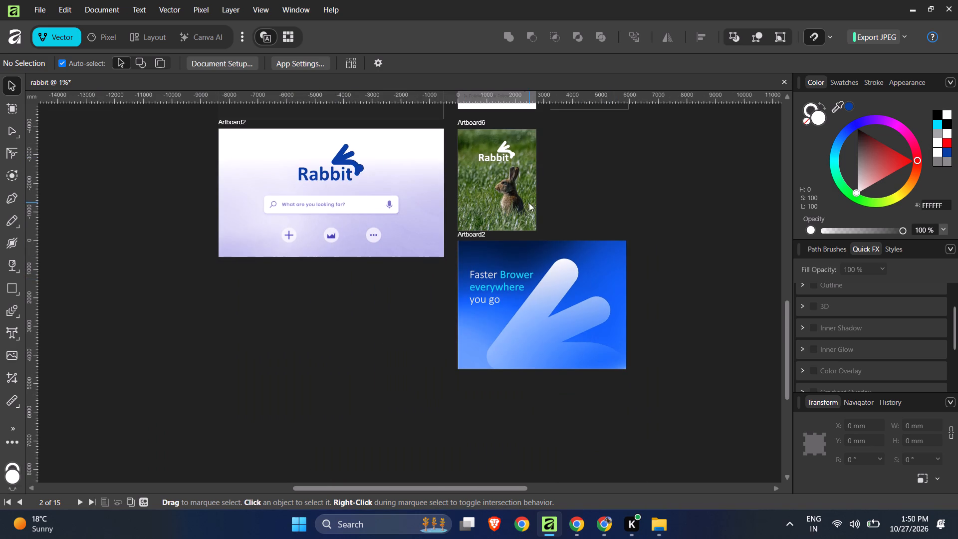
click(504, 148)
alt+drag(503, 147, 601, 250)
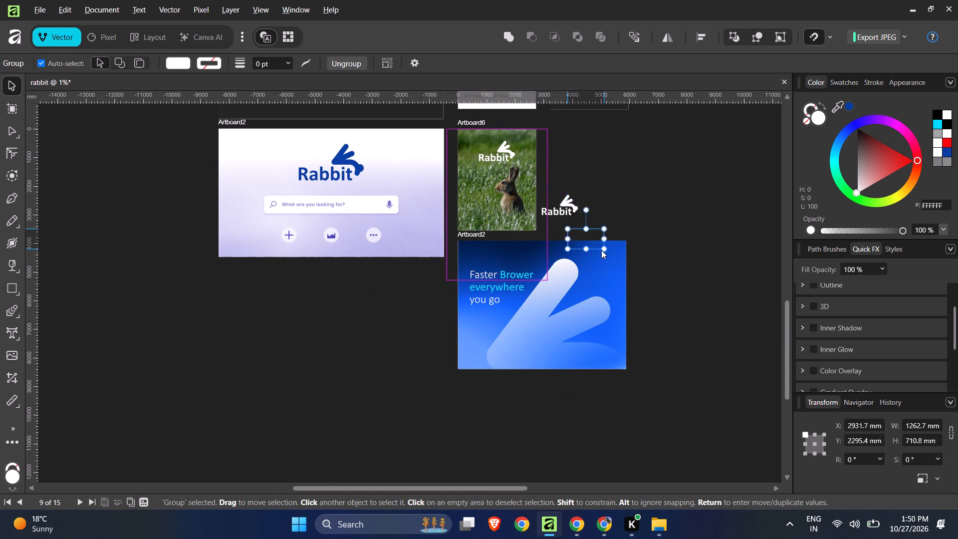
alt+drag(601, 250, 608, 256)
Shrink the copied white logo proportionally to about 980 mm wide and nudge it slightly up in the blue artboard's corner.
ctrl+scroll(608, 254, down, 3)
ctrl+scroll(618, 254, up, 2)
ctrl+scroll(618, 254, down, 2)
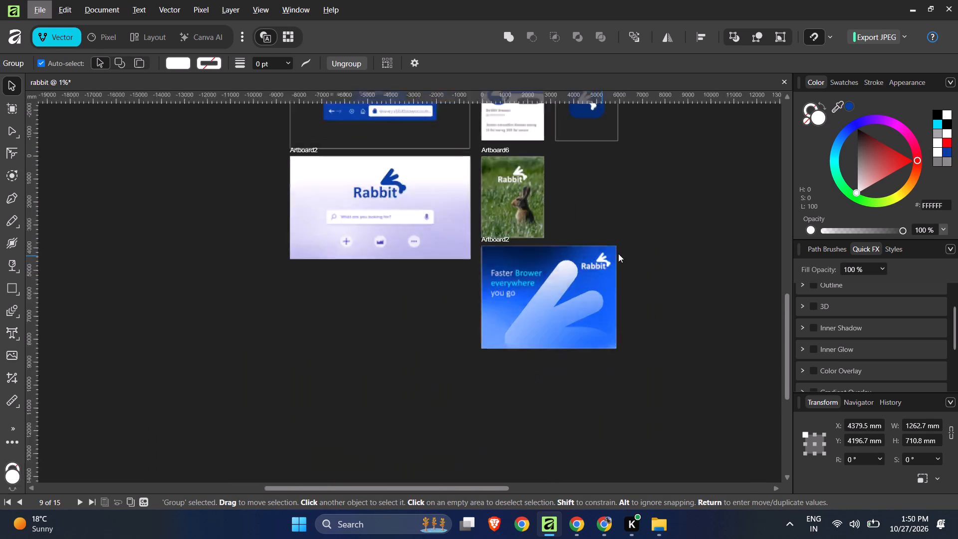
ctrl+scroll(618, 254, up, 11)
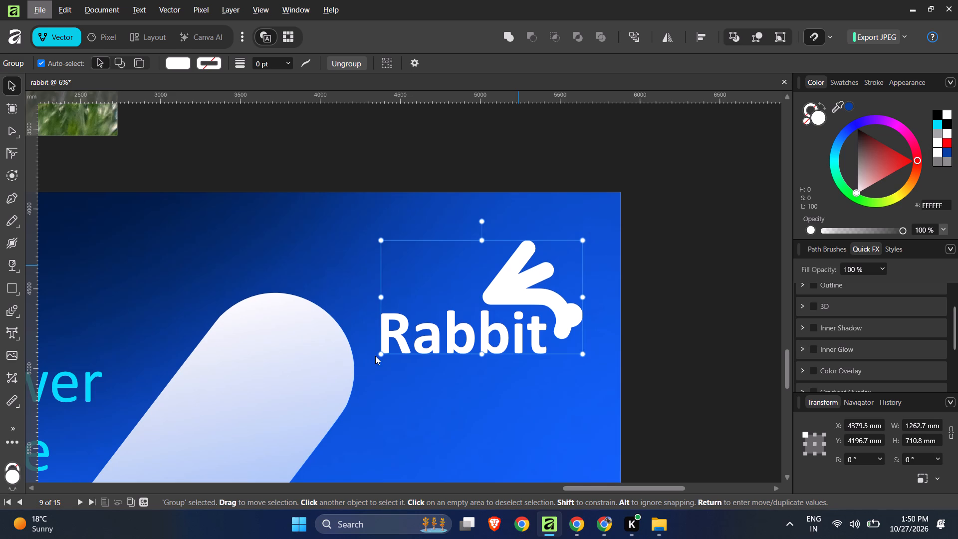
click(380, 354)
drag(381, 356, 428, 335)
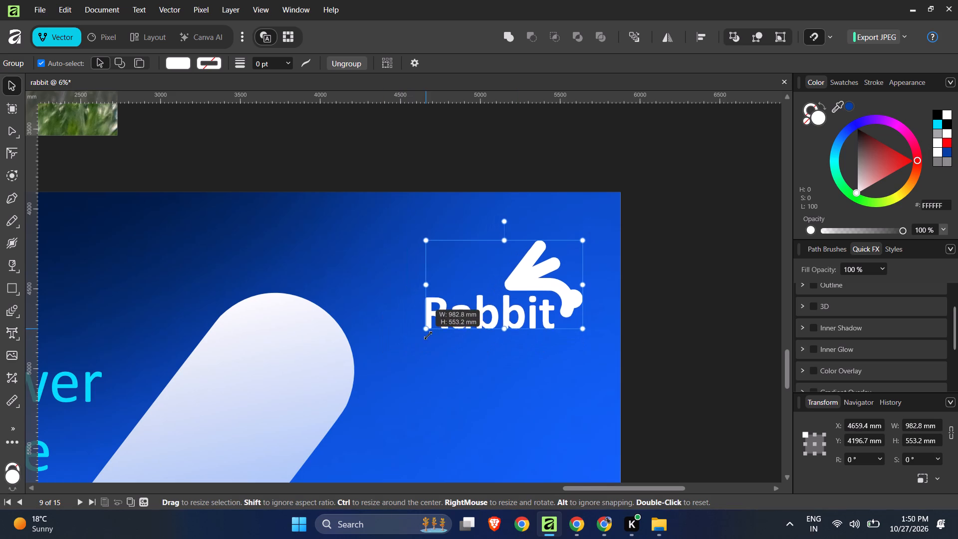
drag(428, 335, 431, 334)
drag(542, 283, 545, 269)
click(757, 263)
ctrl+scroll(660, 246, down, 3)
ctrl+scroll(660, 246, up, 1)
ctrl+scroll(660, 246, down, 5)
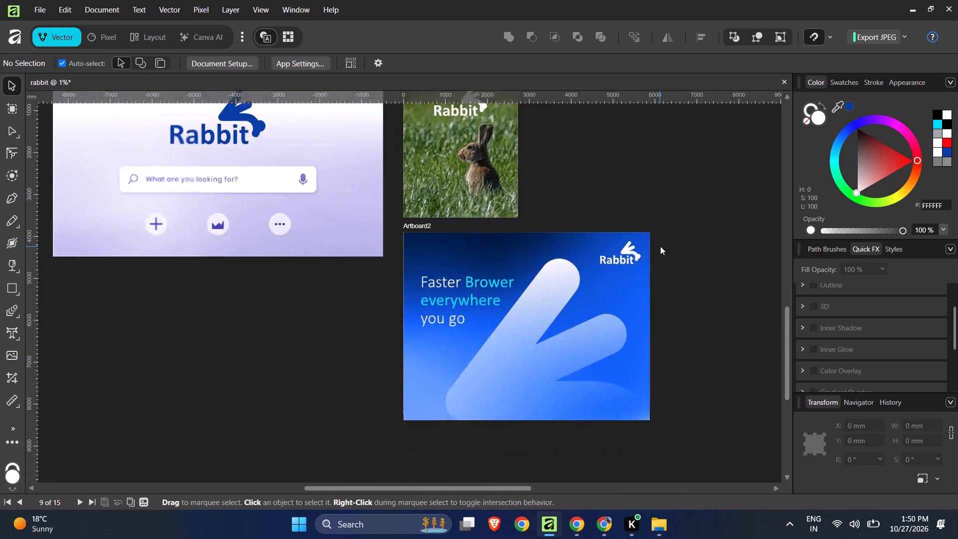
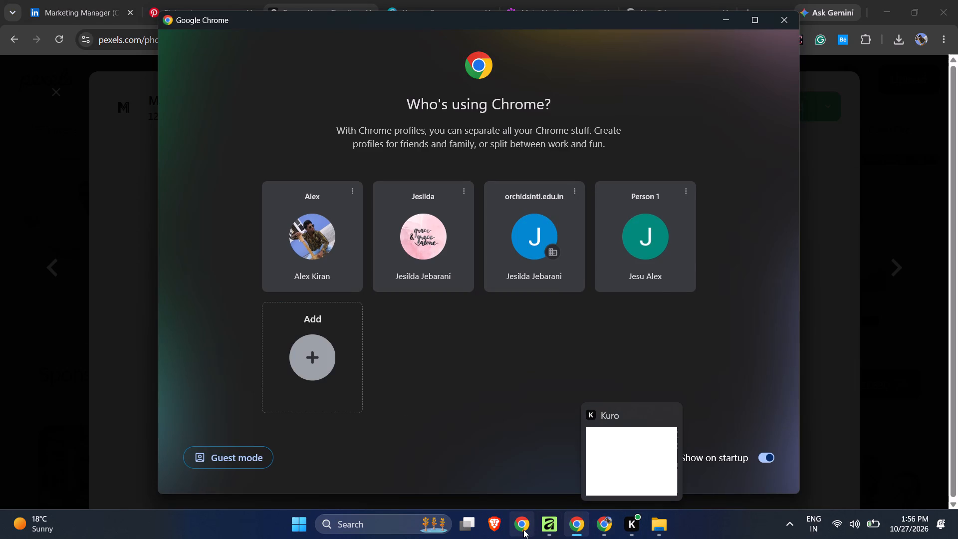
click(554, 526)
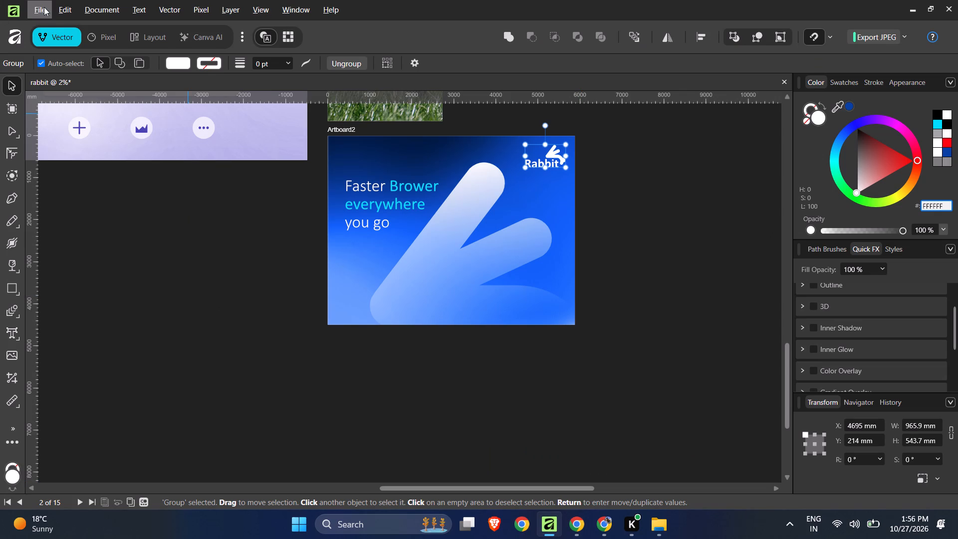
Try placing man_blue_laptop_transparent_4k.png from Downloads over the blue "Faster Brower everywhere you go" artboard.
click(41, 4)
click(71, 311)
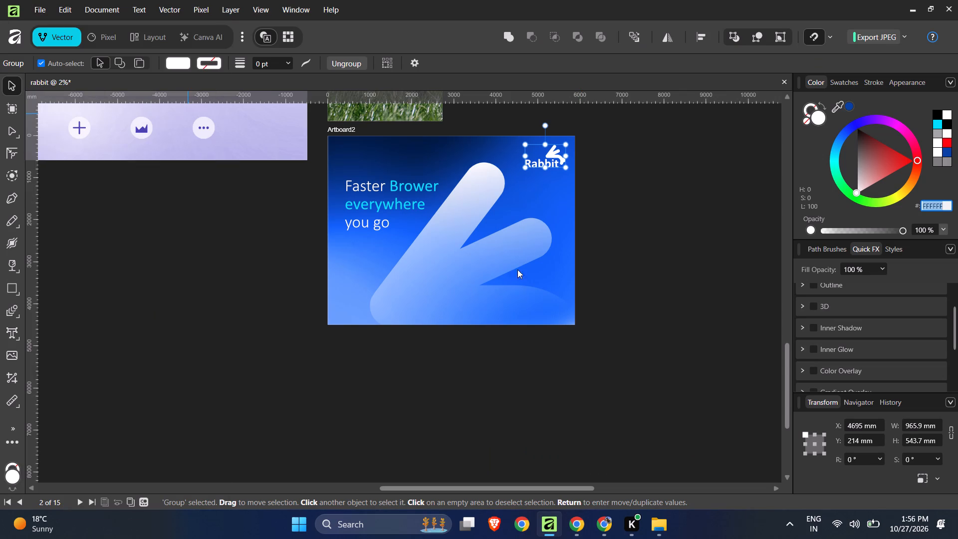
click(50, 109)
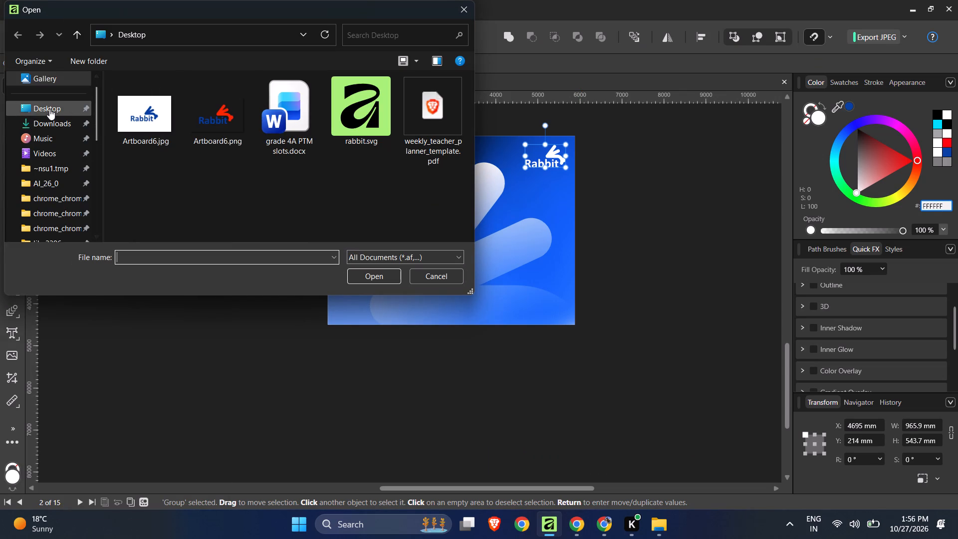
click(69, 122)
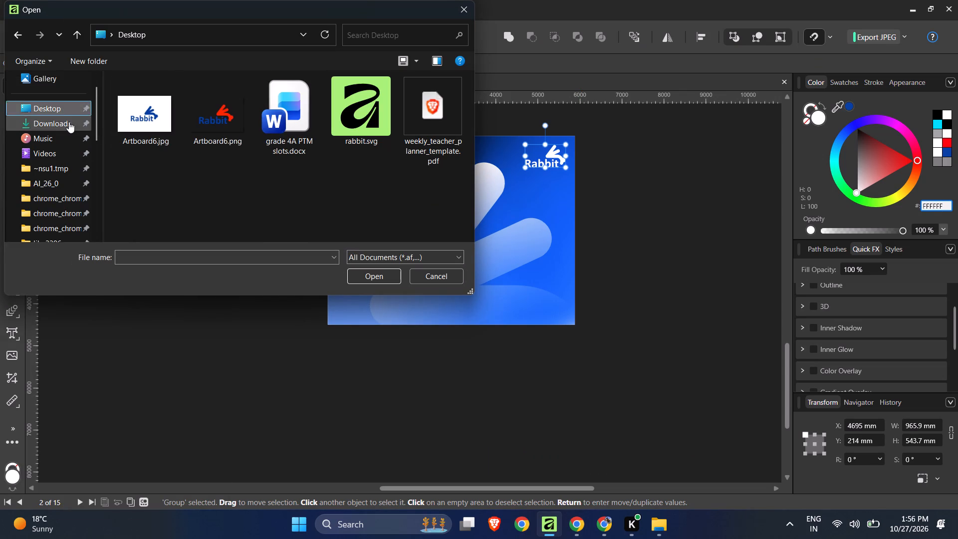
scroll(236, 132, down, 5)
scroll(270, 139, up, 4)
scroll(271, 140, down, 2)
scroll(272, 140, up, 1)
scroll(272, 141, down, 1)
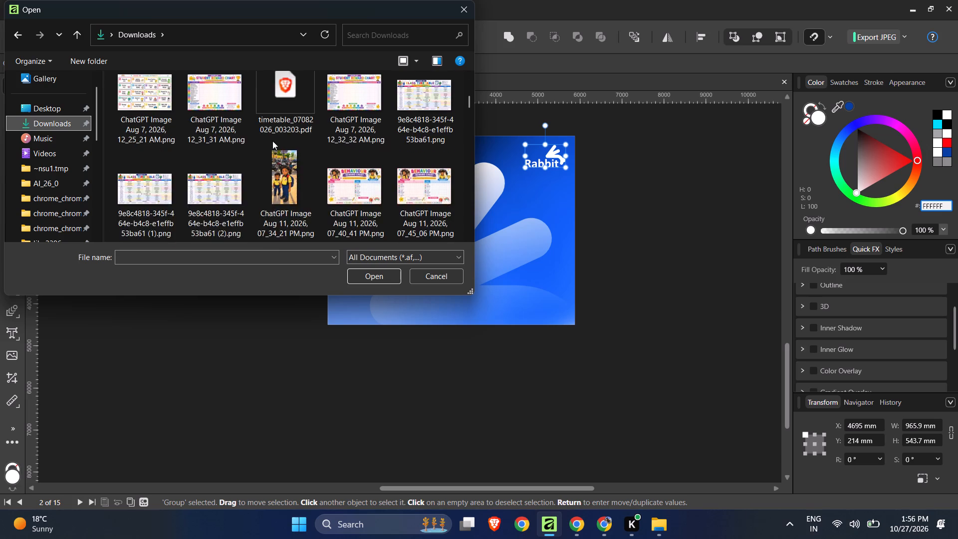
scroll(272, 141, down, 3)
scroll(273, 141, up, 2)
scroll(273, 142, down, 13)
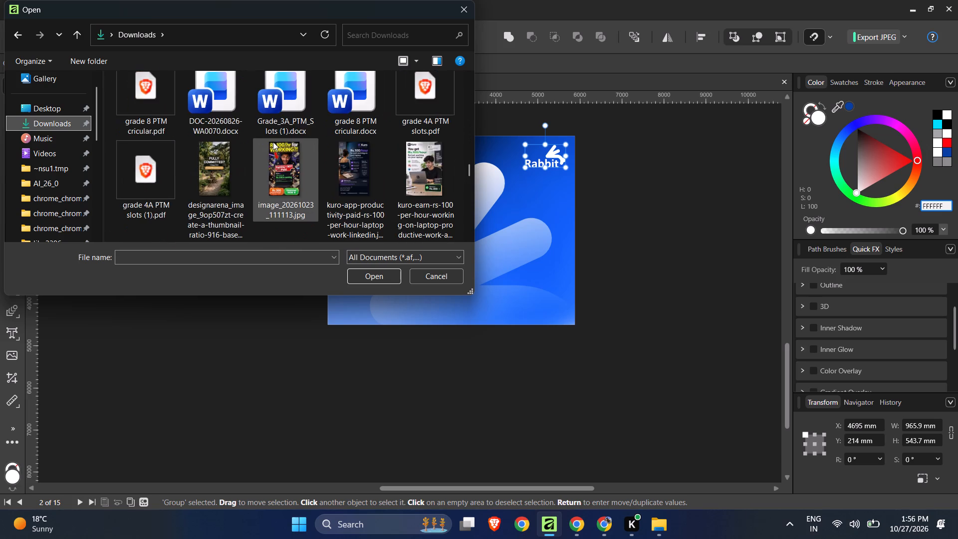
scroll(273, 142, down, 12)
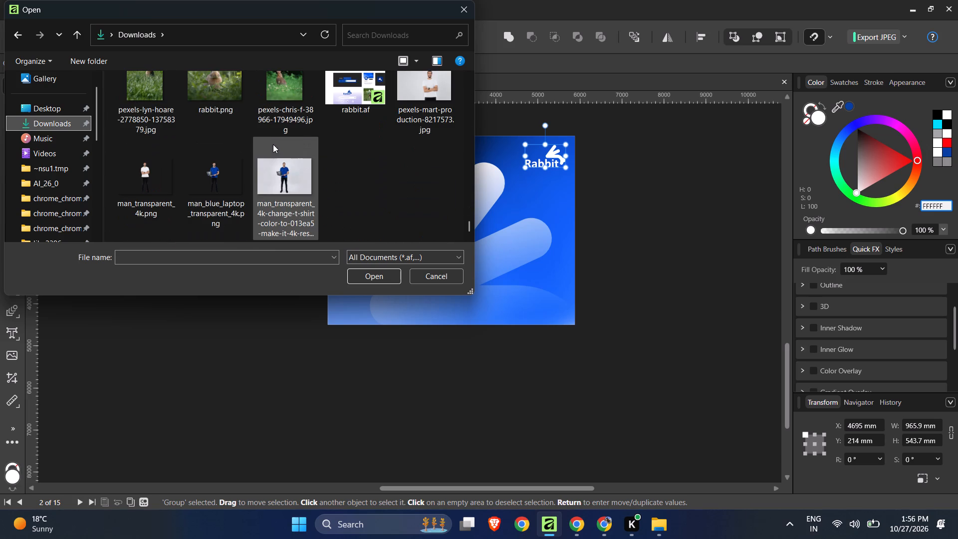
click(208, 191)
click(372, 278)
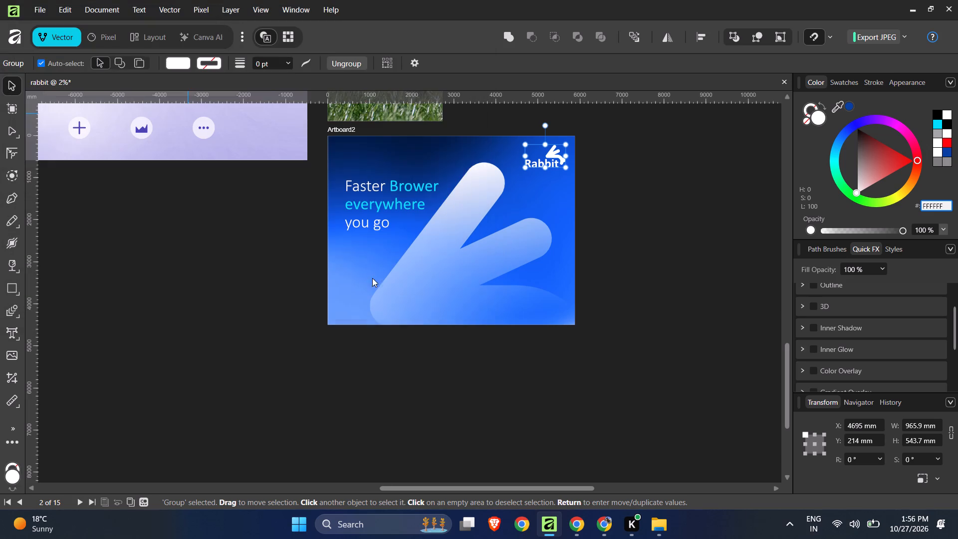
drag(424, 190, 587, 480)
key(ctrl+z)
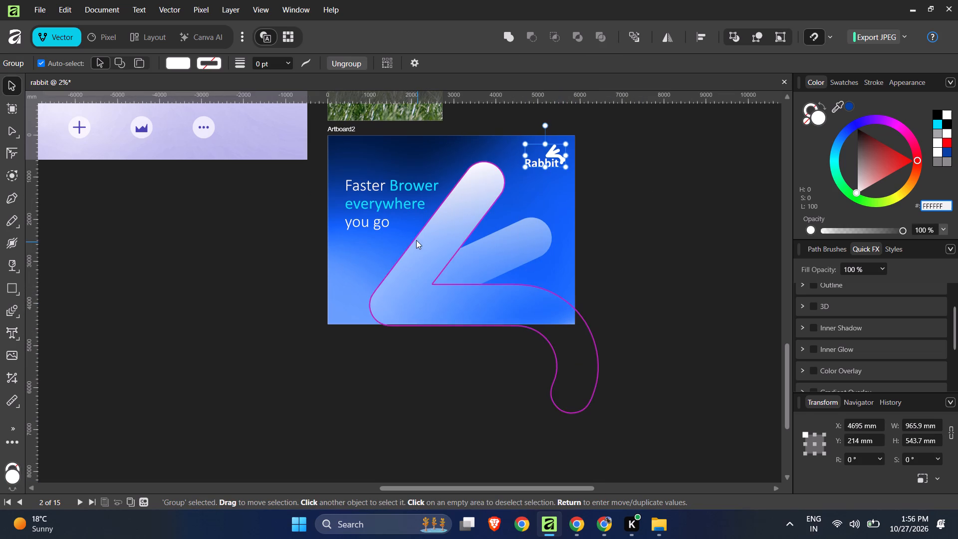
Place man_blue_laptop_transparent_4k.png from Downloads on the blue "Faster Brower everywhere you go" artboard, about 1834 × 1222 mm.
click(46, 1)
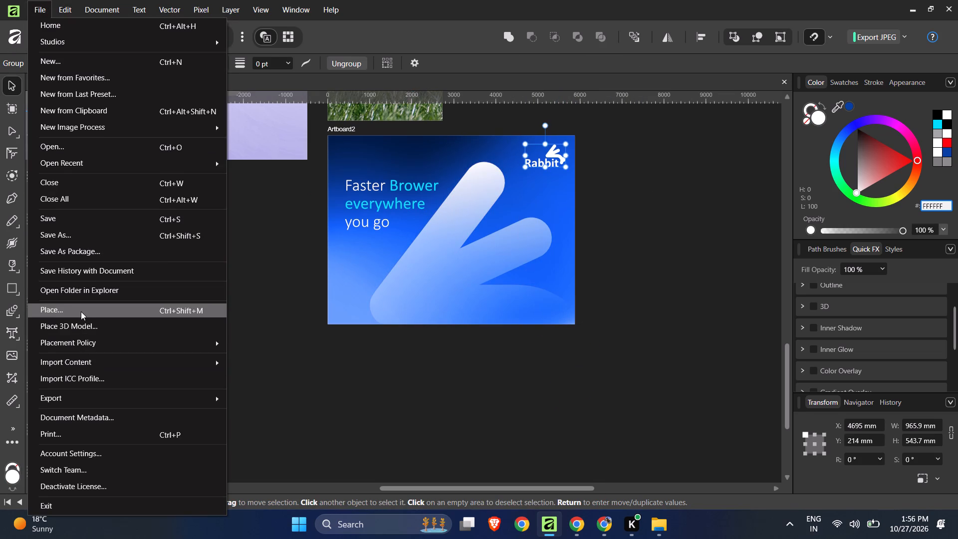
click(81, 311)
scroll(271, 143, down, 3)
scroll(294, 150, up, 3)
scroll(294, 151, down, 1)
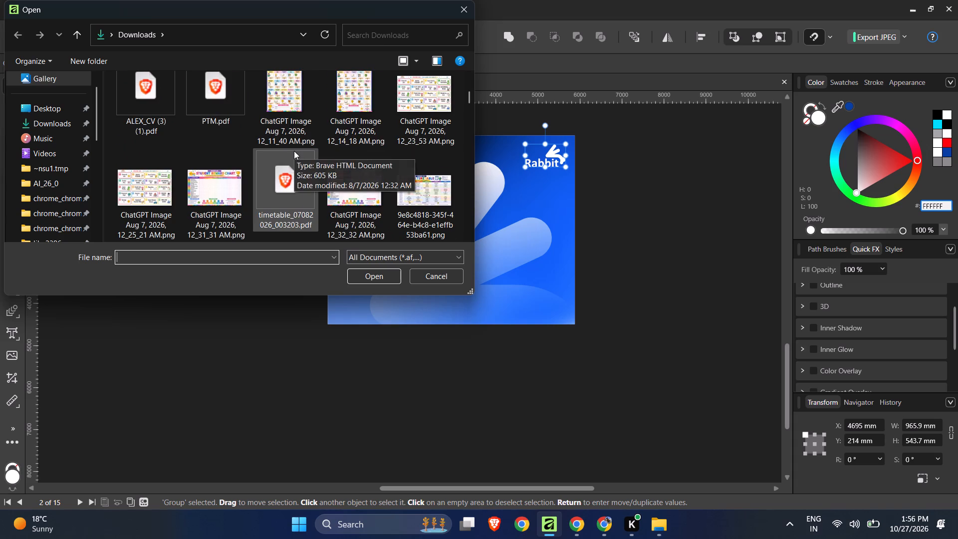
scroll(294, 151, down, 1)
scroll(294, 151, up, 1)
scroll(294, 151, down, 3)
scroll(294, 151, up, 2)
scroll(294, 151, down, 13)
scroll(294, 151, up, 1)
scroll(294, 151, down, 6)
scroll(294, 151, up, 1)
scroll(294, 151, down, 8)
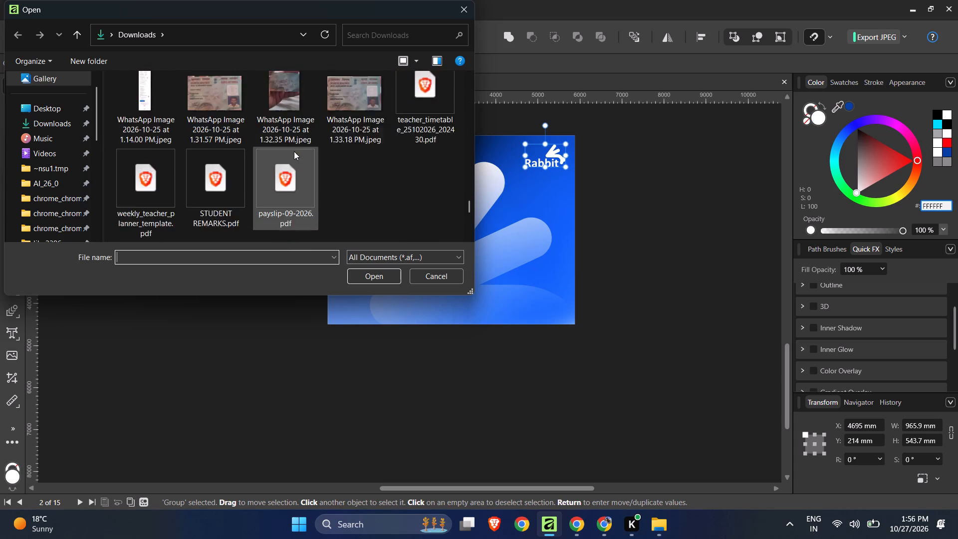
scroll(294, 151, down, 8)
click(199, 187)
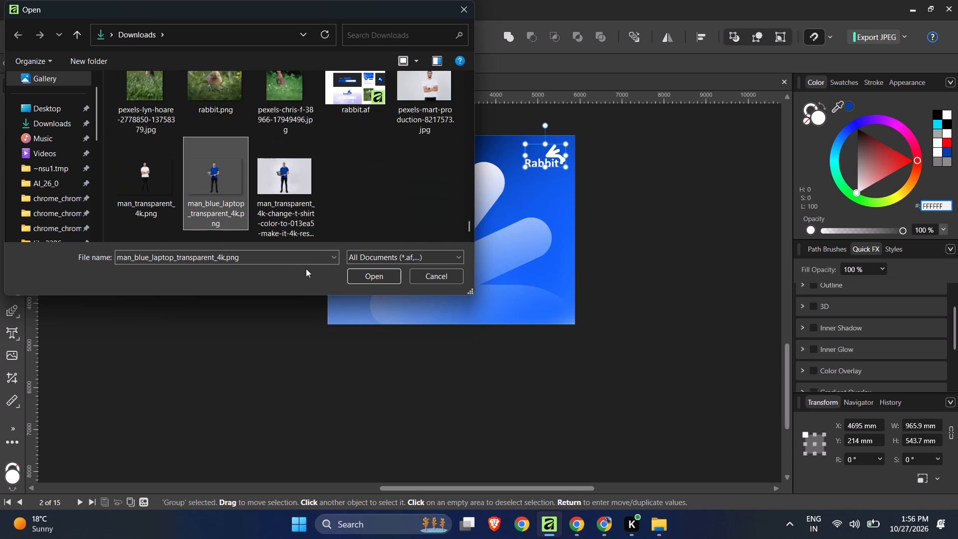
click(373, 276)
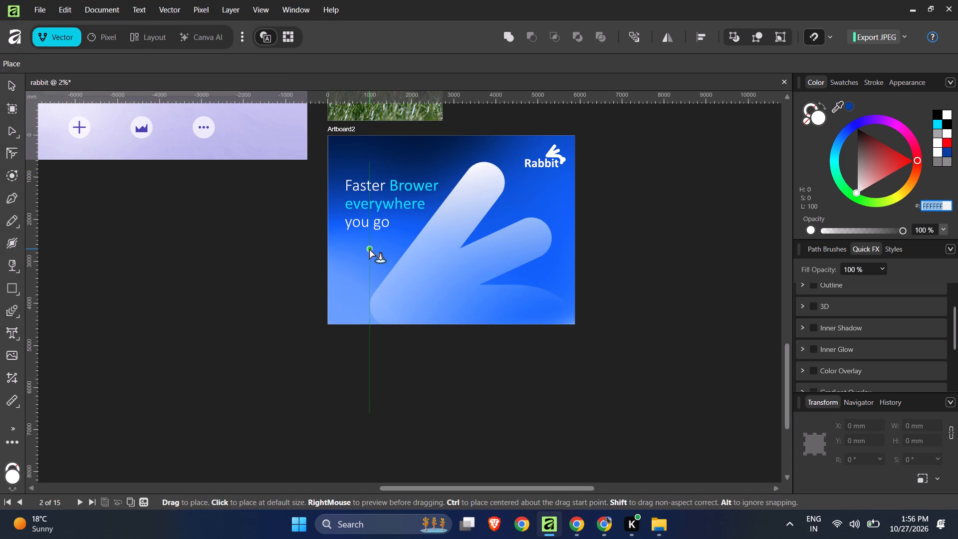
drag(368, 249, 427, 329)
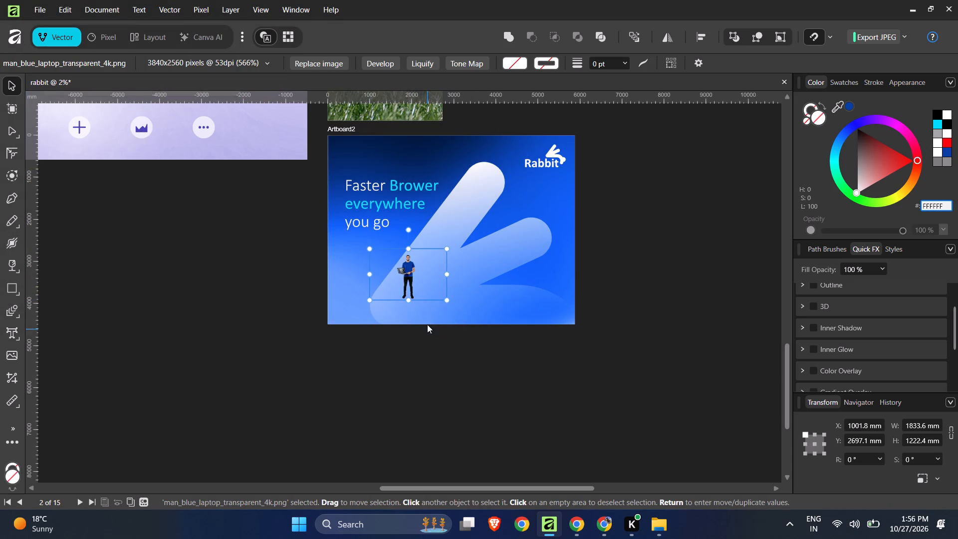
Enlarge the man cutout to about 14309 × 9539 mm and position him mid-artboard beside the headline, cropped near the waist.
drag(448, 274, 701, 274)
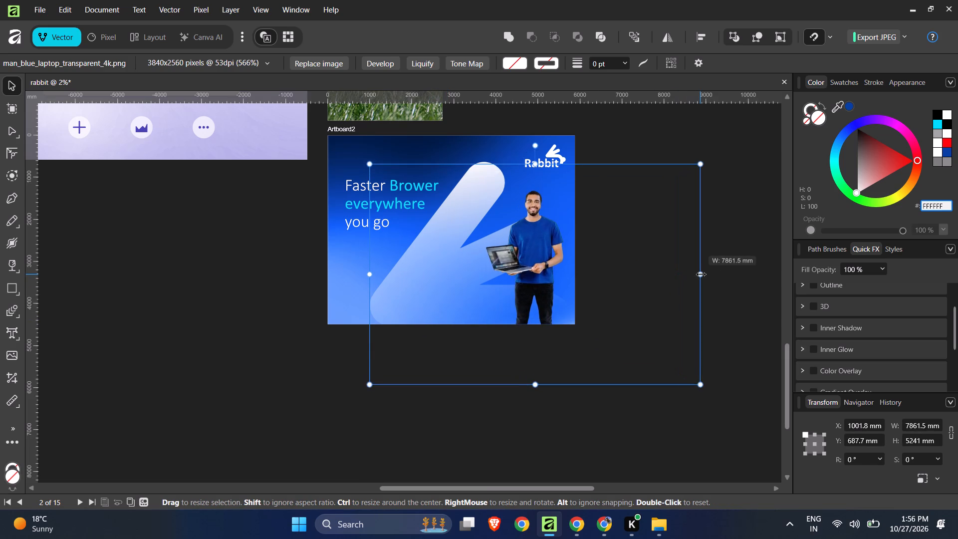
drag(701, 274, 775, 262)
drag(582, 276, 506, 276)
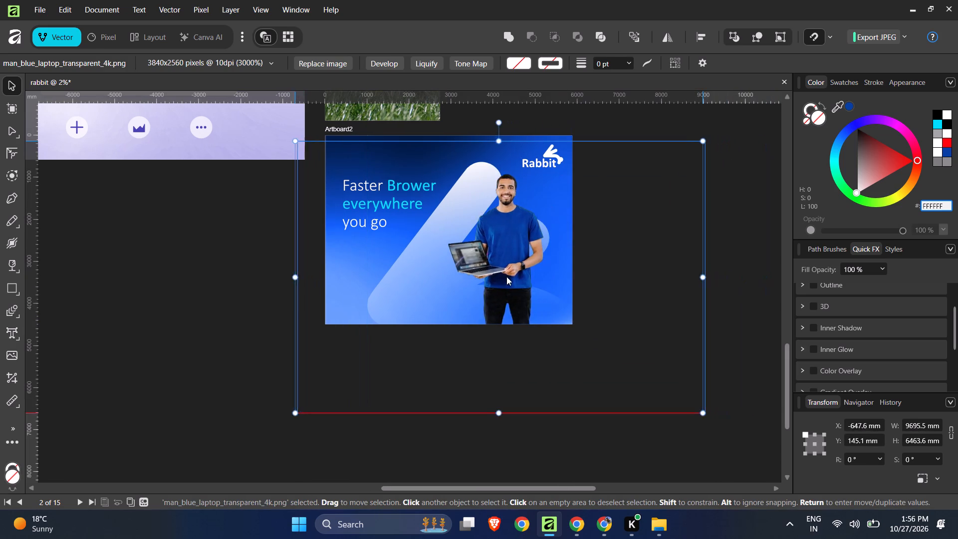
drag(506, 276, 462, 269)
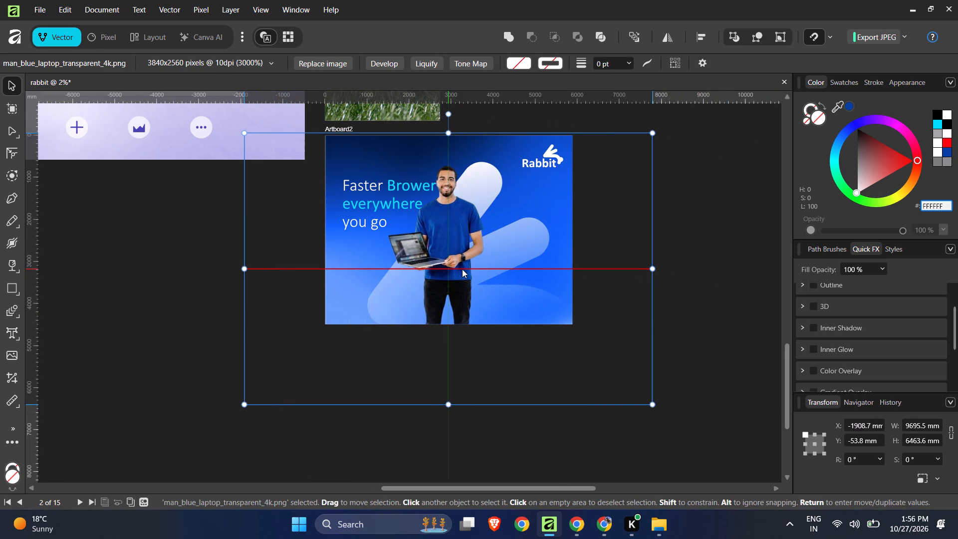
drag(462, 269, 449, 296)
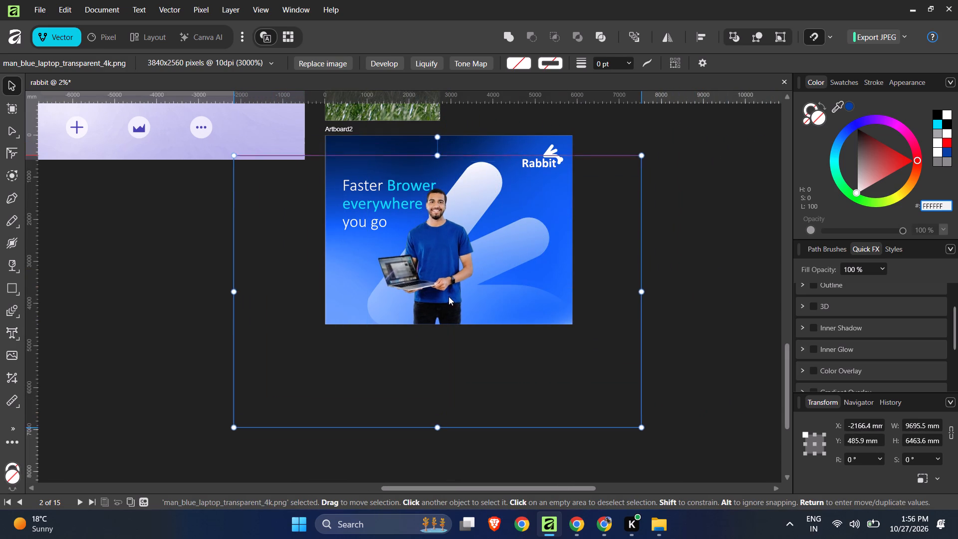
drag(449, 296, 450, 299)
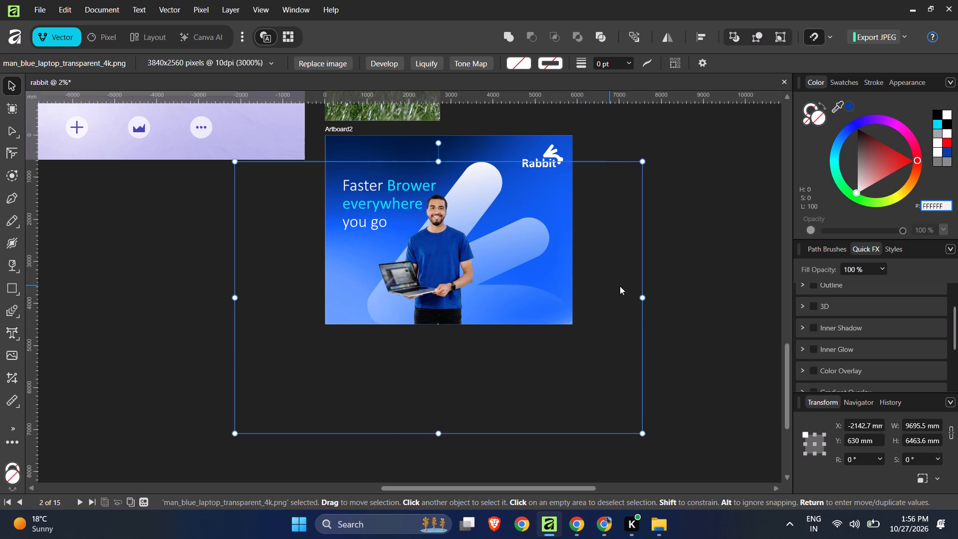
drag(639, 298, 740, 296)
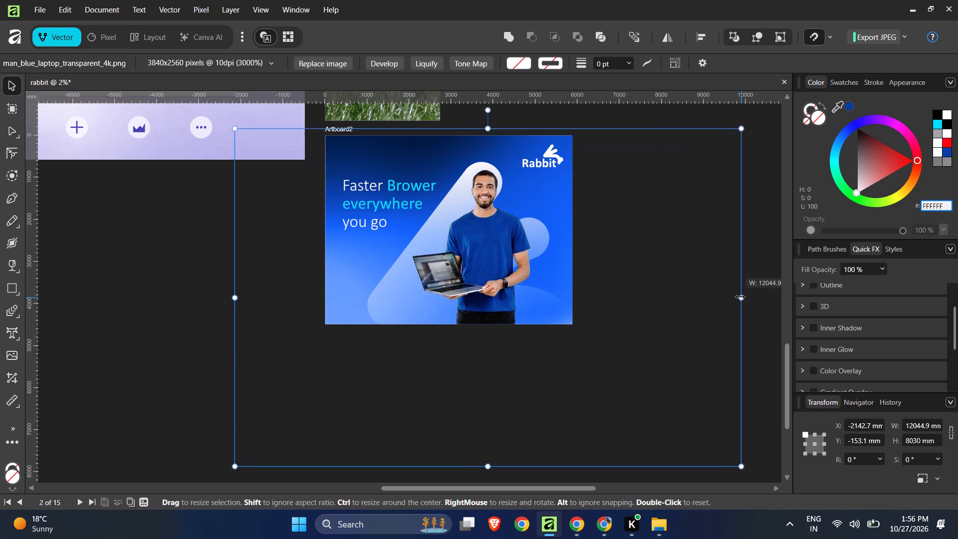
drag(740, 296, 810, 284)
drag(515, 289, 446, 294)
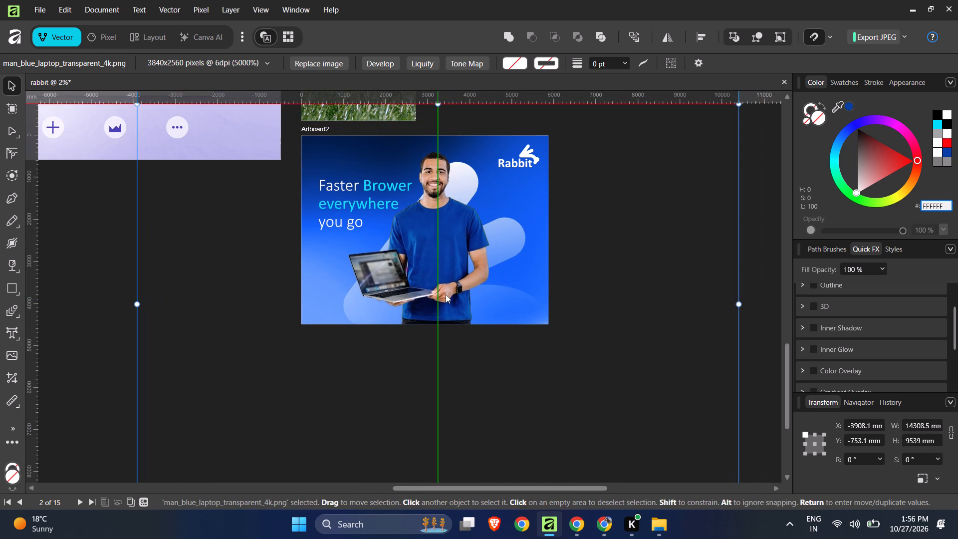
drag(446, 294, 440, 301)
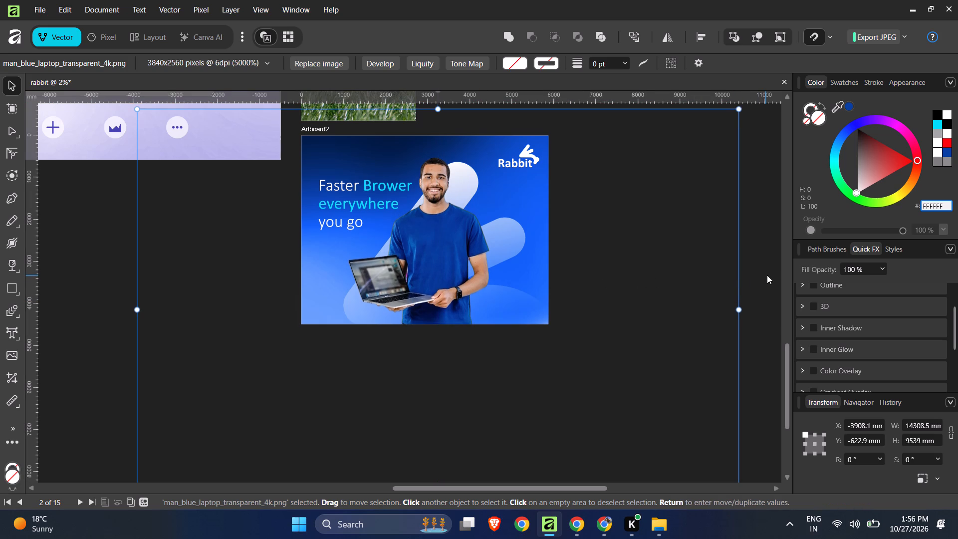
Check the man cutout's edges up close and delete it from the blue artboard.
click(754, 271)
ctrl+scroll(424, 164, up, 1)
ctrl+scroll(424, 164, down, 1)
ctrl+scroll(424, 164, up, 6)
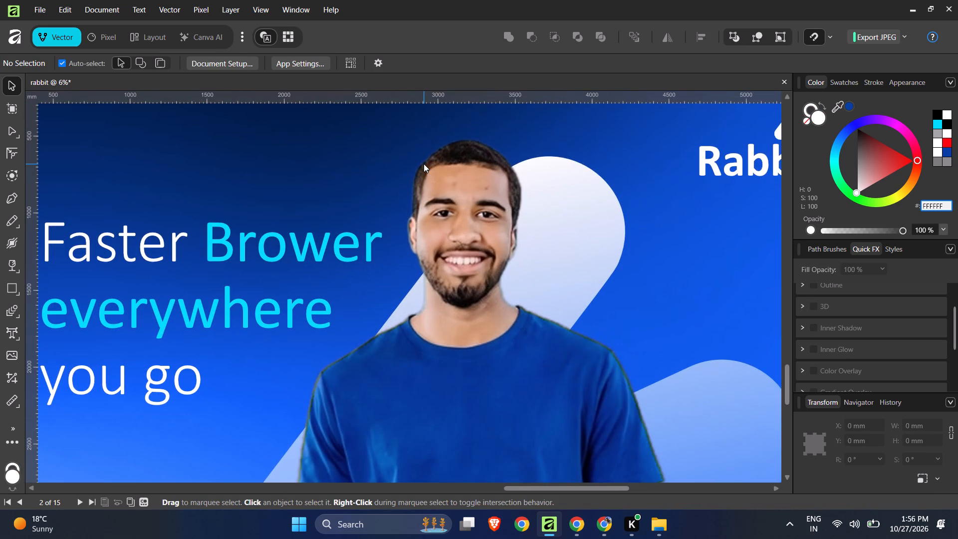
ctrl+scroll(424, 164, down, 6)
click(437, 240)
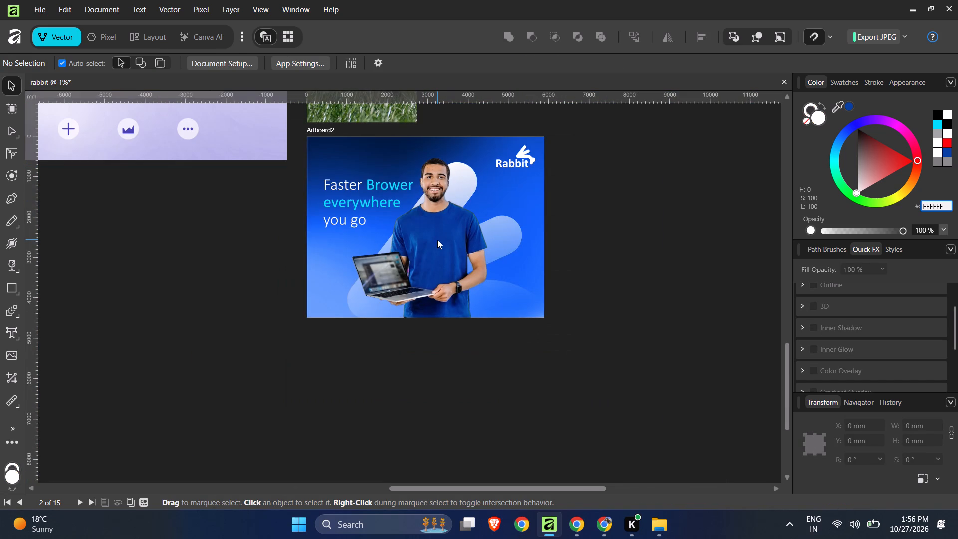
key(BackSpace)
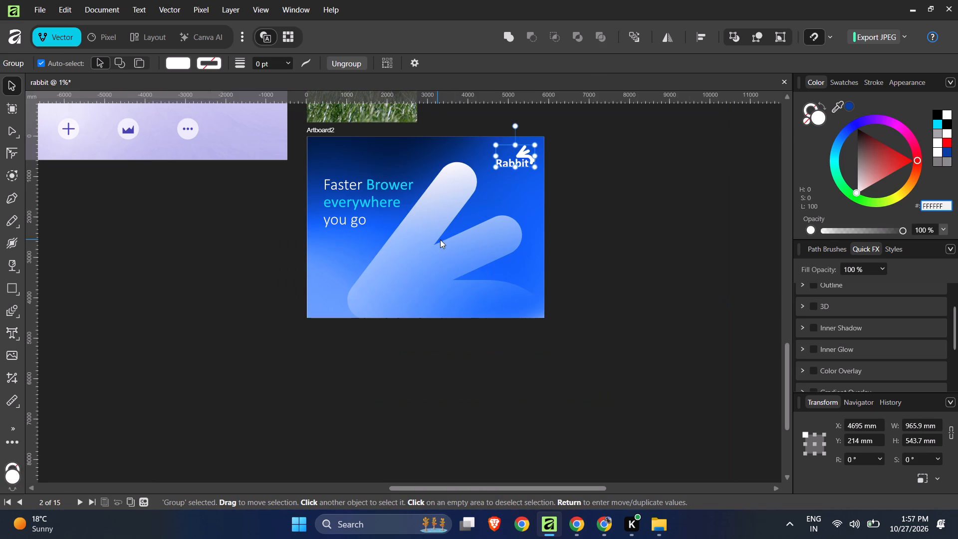
Switch to Pexels in Chrome, leave the open photo and search for "person holding a laptop".
click(585, 533)
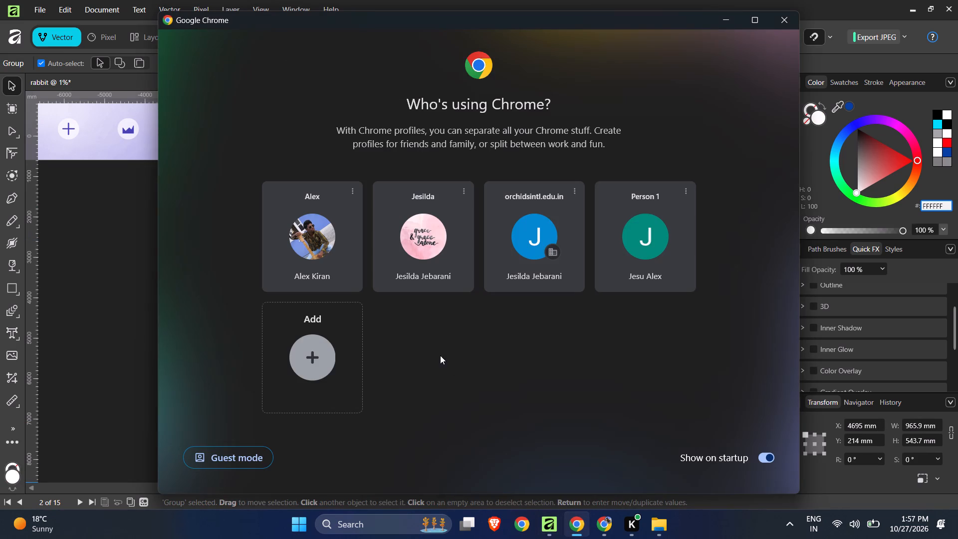
click(783, 22)
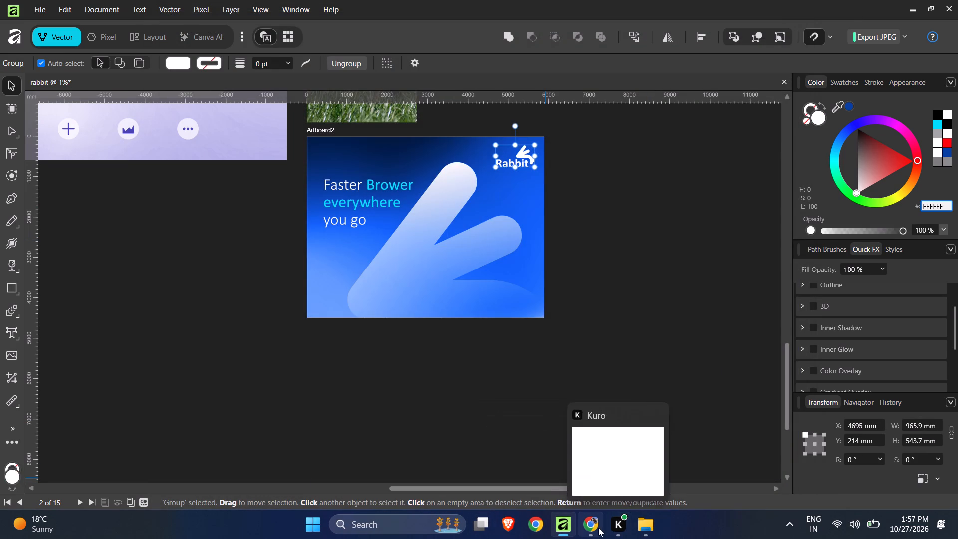
click(597, 528)
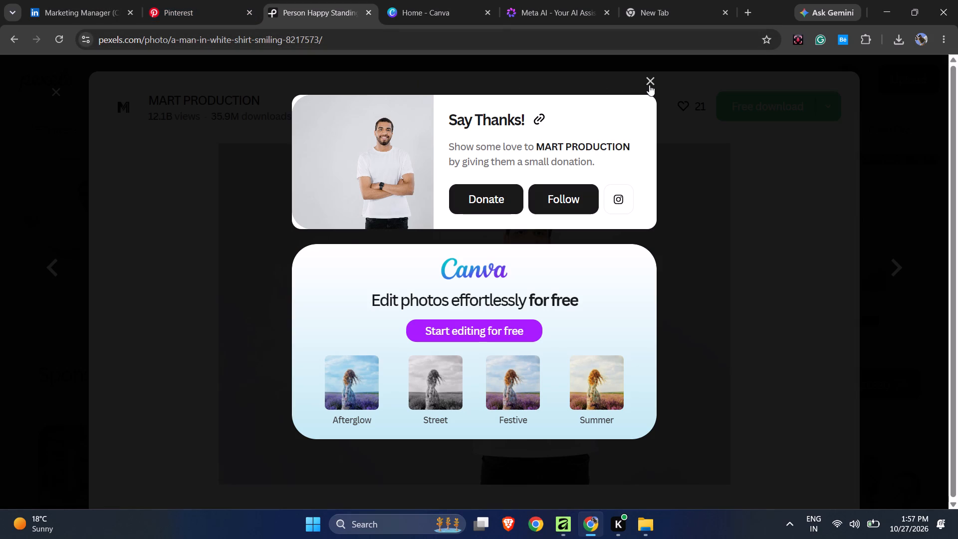
click(651, 84)
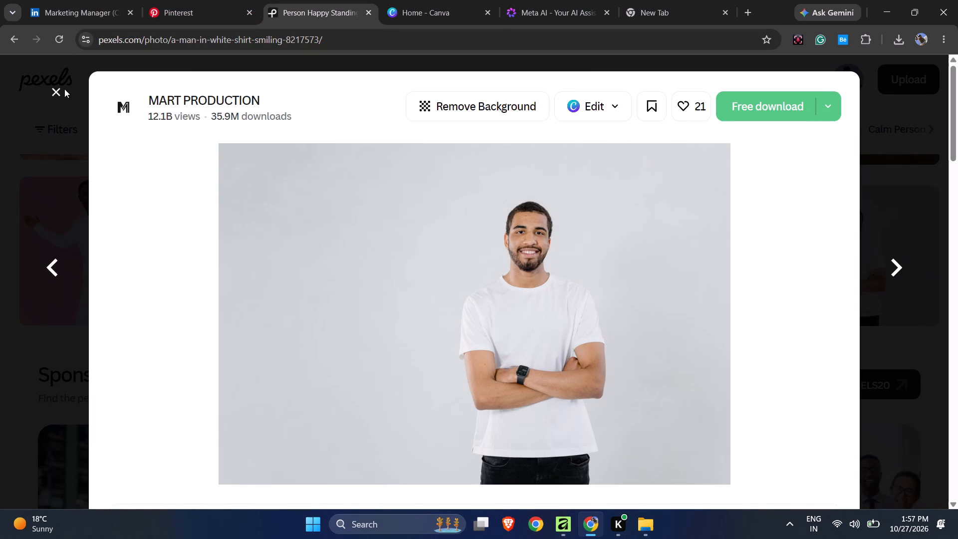
click(64, 89)
click(331, 78)
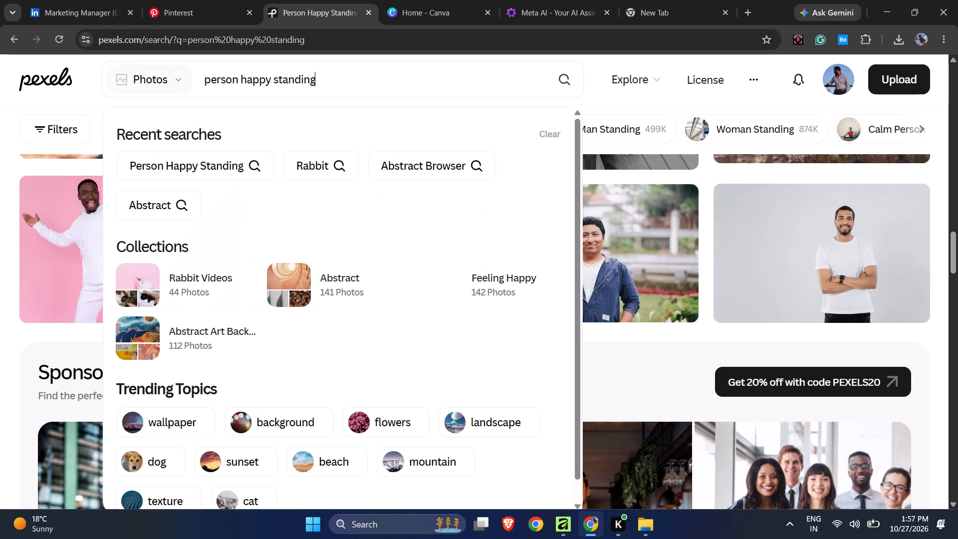
drag(331, 78, 200, 77)
text(person holding a laptop)
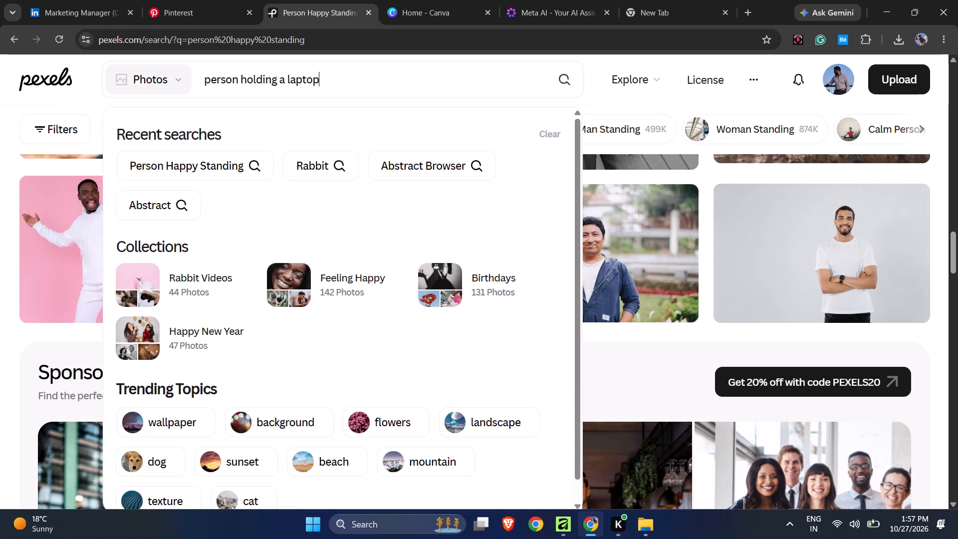
key(Return)
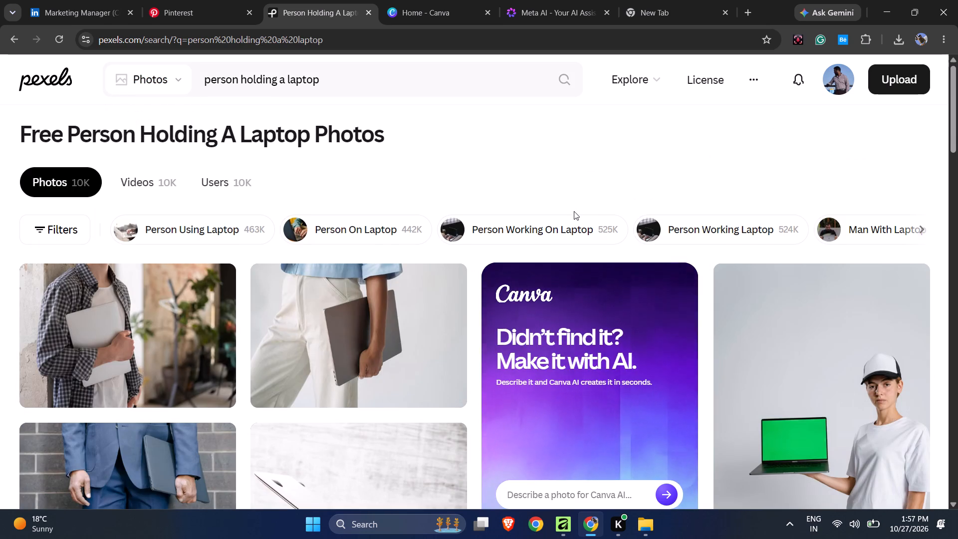
Look through the Pexels results for a photo of a person holding a laptop that suits the blue artboard.
scroll(574, 211, down, 2)
scroll(573, 284, up, 2)
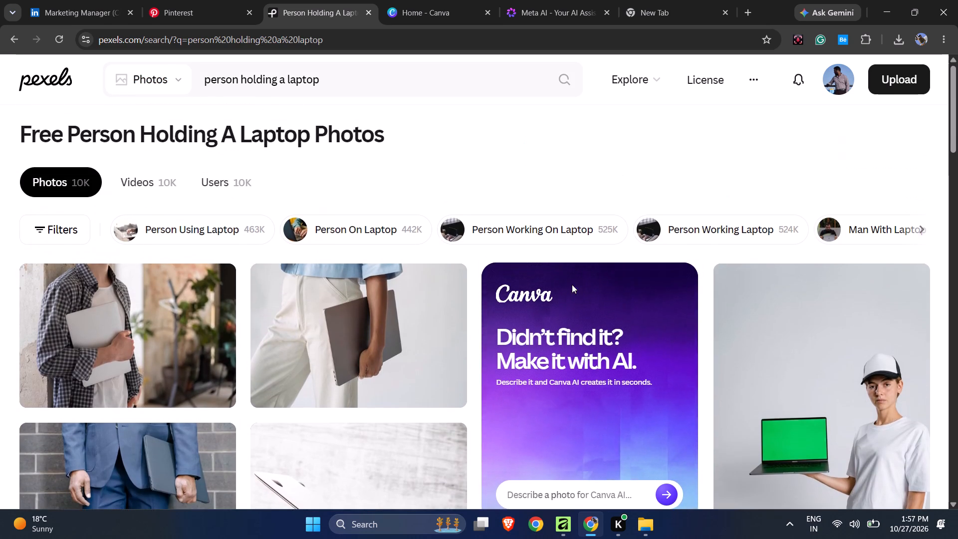
scroll(570, 286, down, 2)
scroll(569, 288, up, 2)
scroll(569, 288, down, 4)
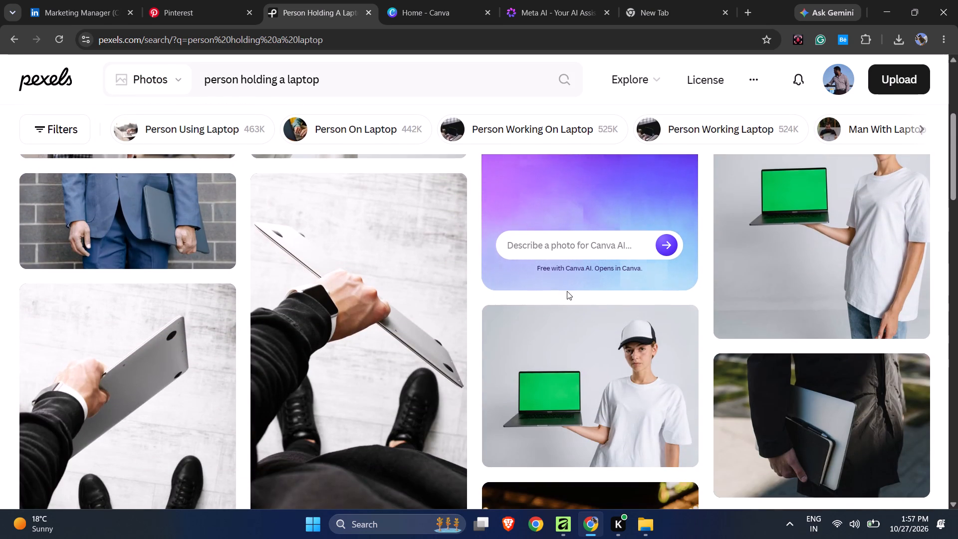
scroll(567, 291, down, 7)
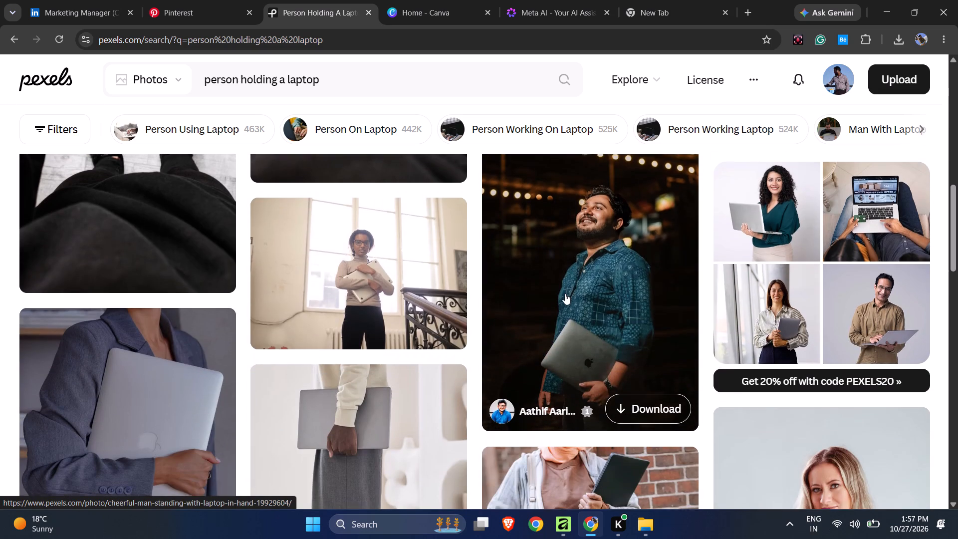
scroll(313, 301, down, 9)
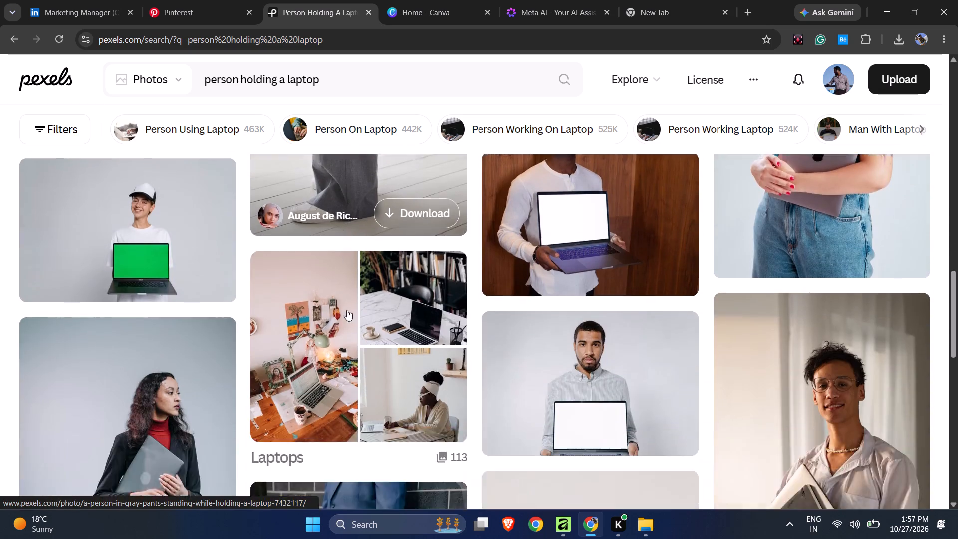
scroll(347, 310, down, 7)
scroll(348, 310, up, 4)
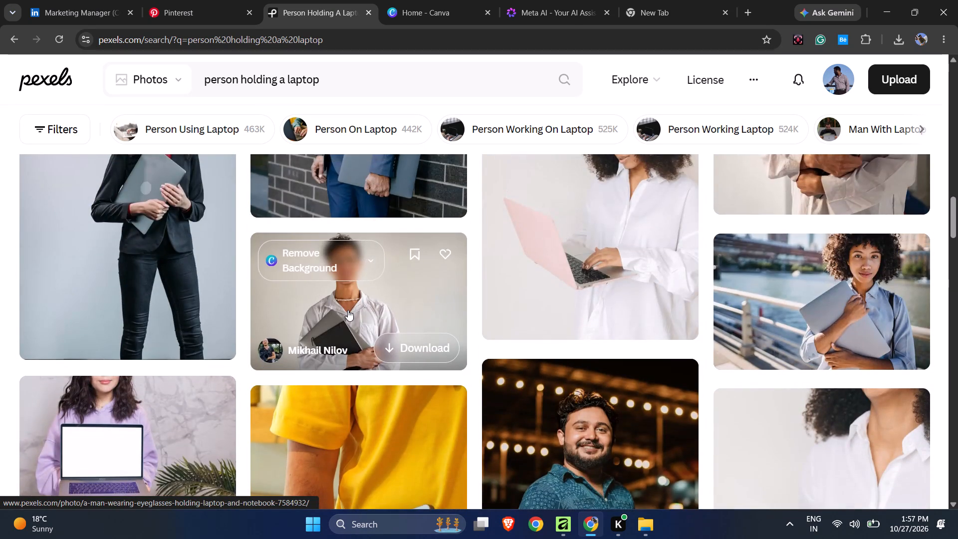
scroll(348, 310, down, 3)
scroll(348, 310, up, 1)
scroll(348, 310, down, 16)
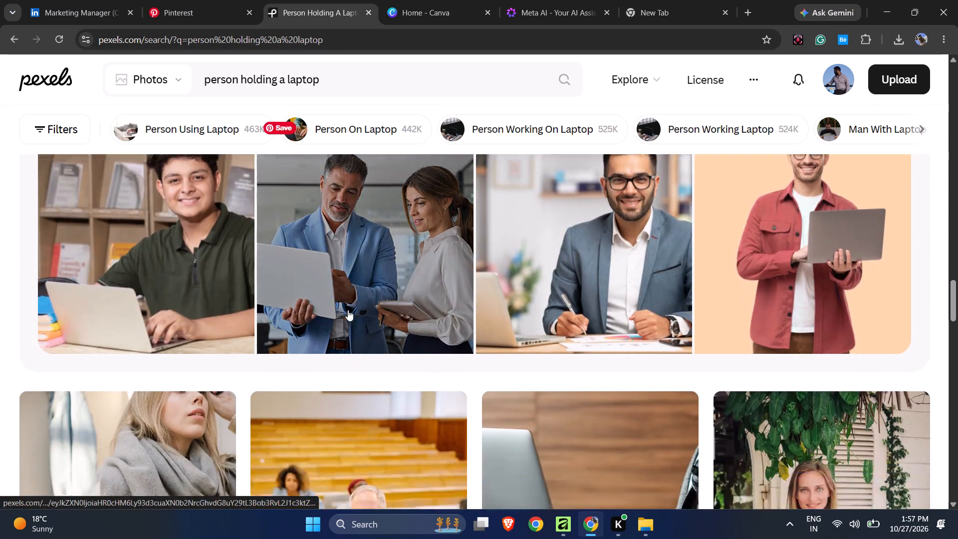
scroll(348, 310, down, 2)
scroll(617, 353, down, 1)
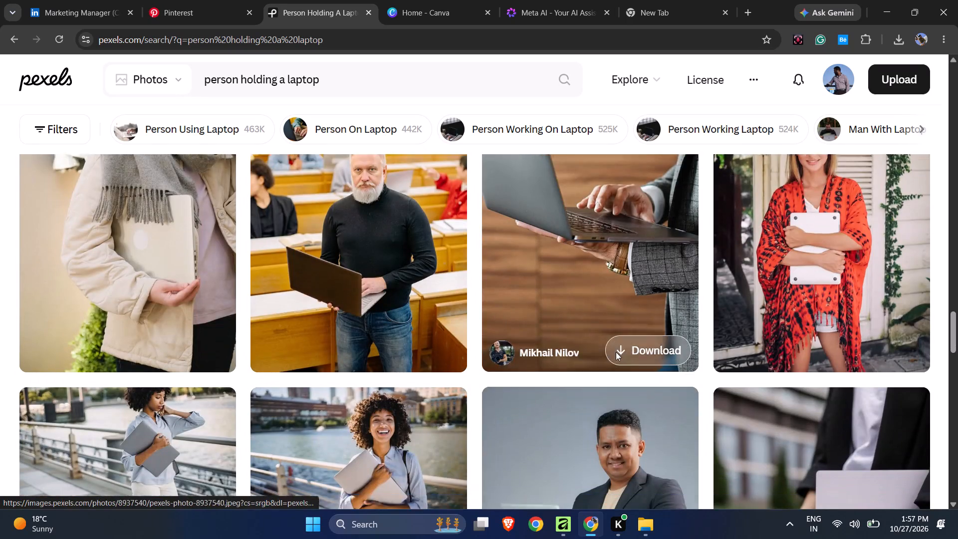
scroll(615, 352, down, 2)
scroll(603, 367, up, 3)
scroll(603, 367, down, 2)
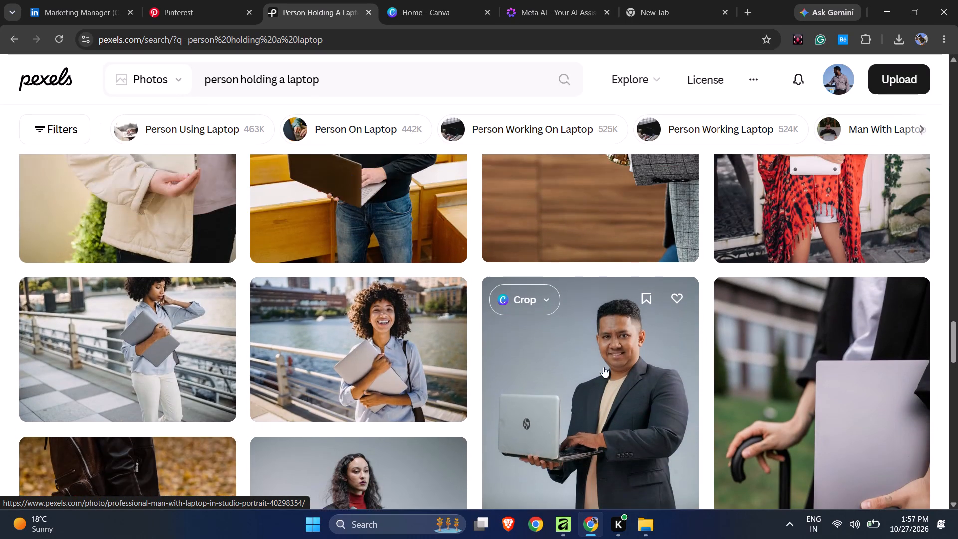
scroll(603, 367, up, 3)
scroll(603, 367, down, 9)
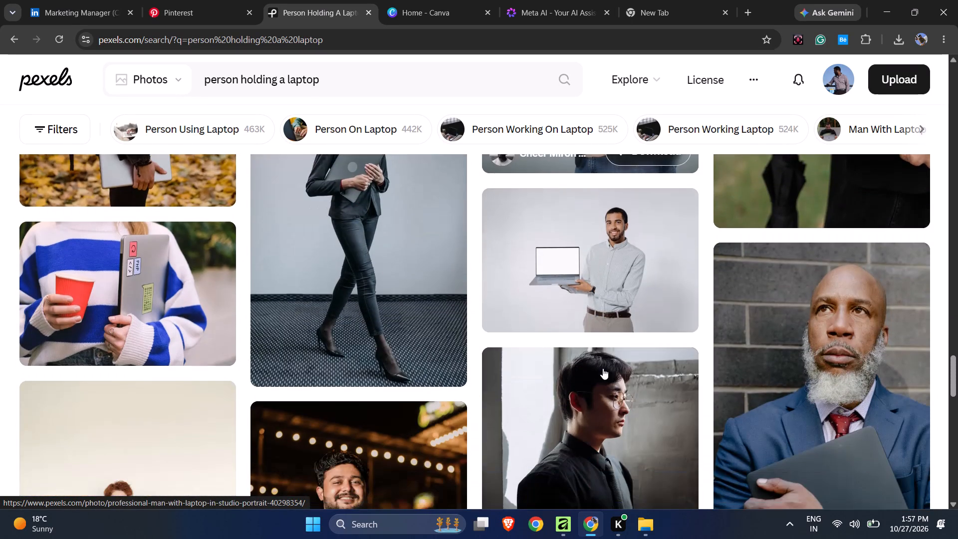
scroll(603, 368, down, 1)
scroll(603, 369, up, 3)
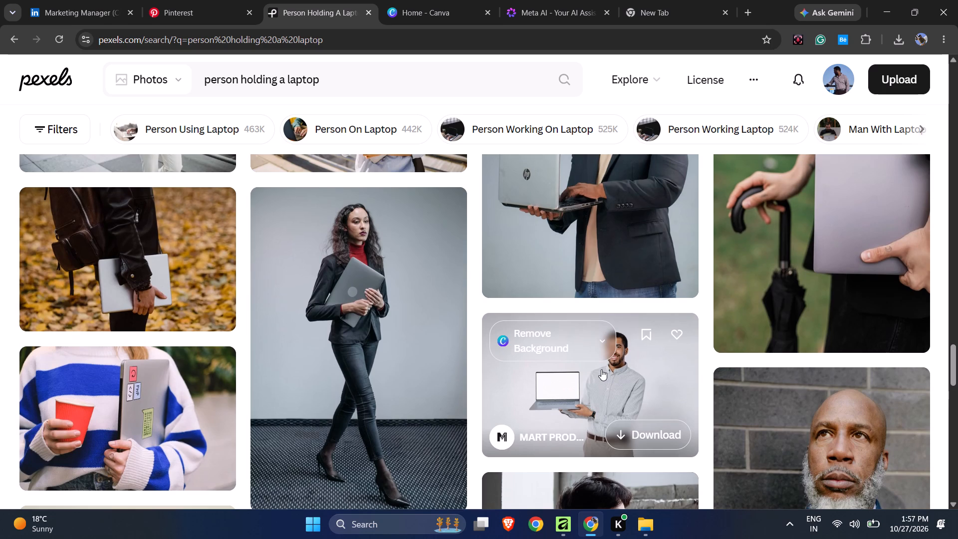
scroll(118, 317, down, 1)
scroll(117, 318, up, 1)
scroll(117, 318, down, 1)
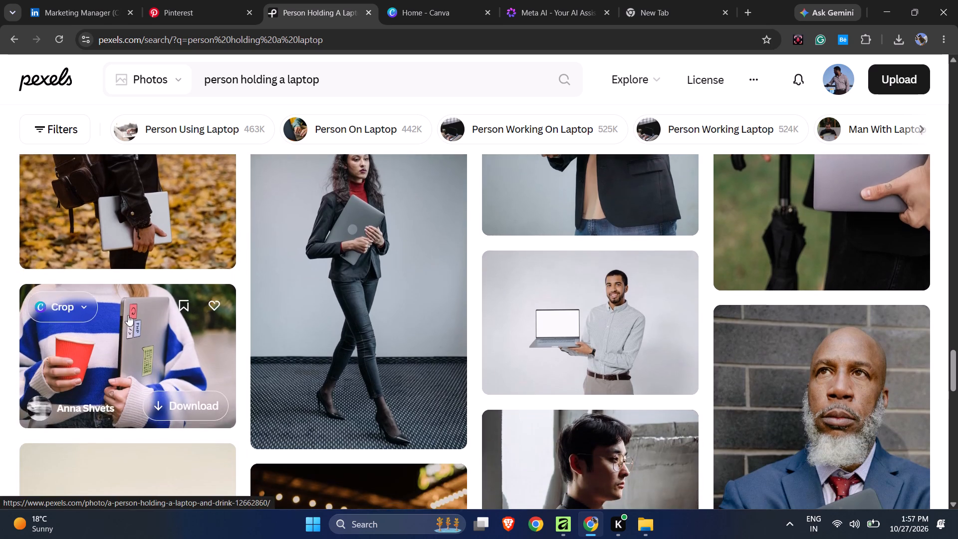
scroll(200, 316, down, 5)
scroll(247, 336, down, 10)
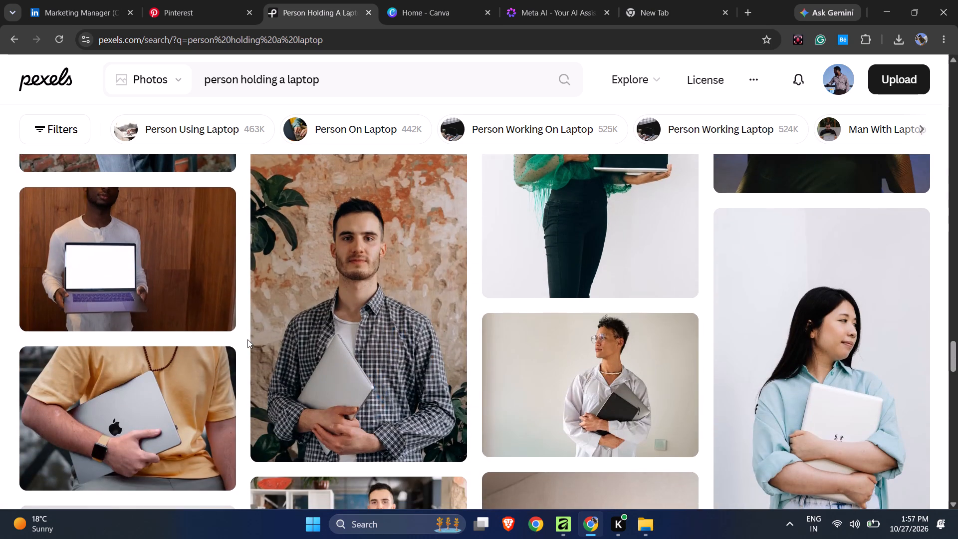
scroll(247, 339, down, 3)
scroll(246, 339, up, 3)
scroll(246, 339, down, 4)
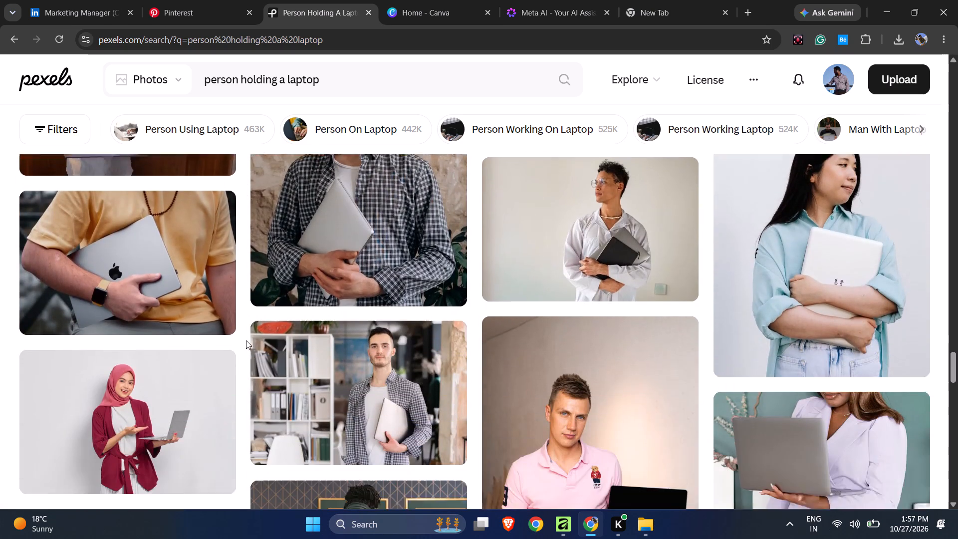
scroll(246, 340, down, 3)
scroll(244, 341, up, 2)
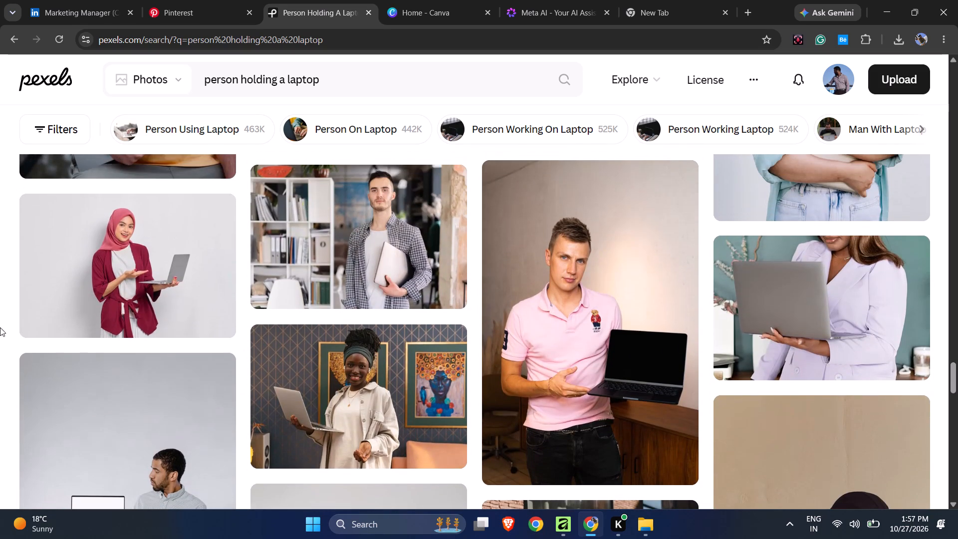
Open the photo of the woman in a pink hijab presenting a laptop and download it at the original 6000x4004 size.
click(196, 254)
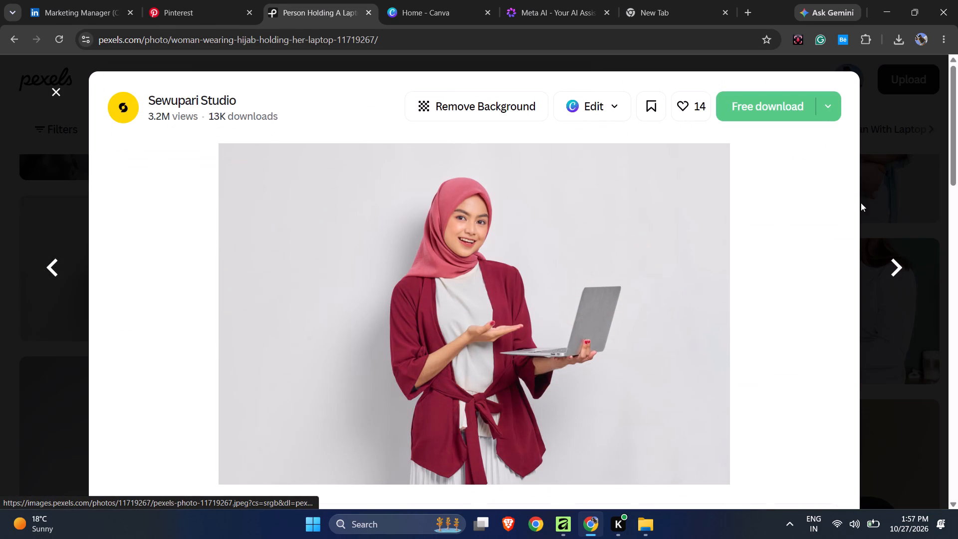
click(827, 103)
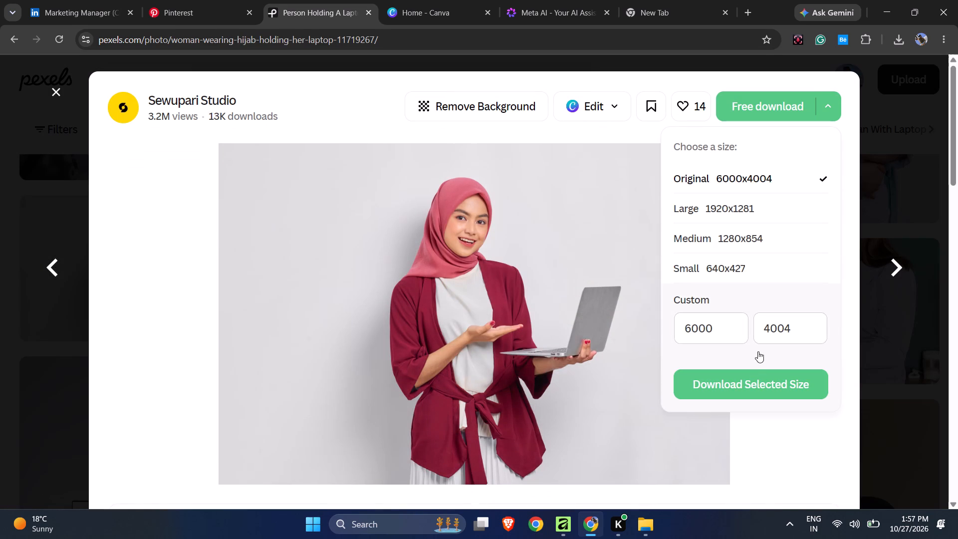
click(738, 385)
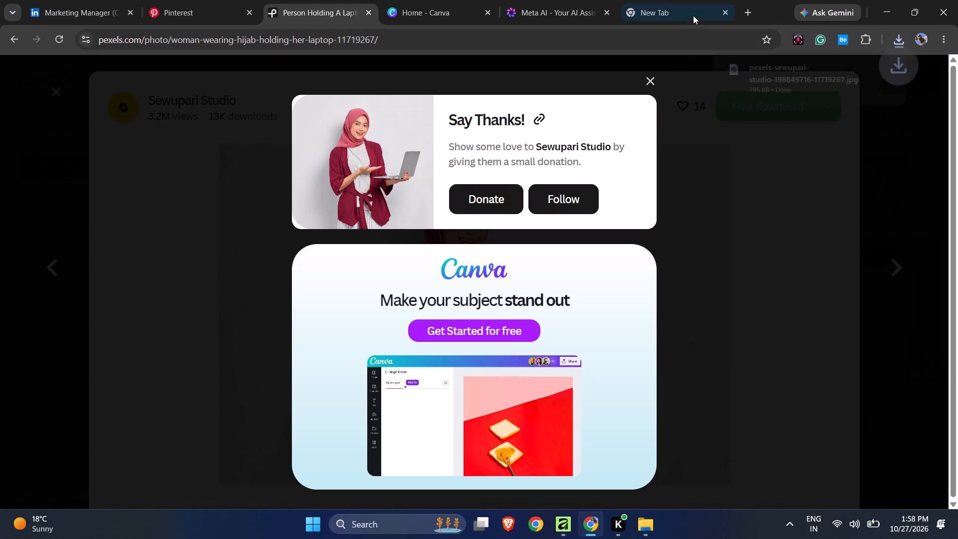
Search Google in the empty browser tab for "background remover ai free".
click(453, 18)
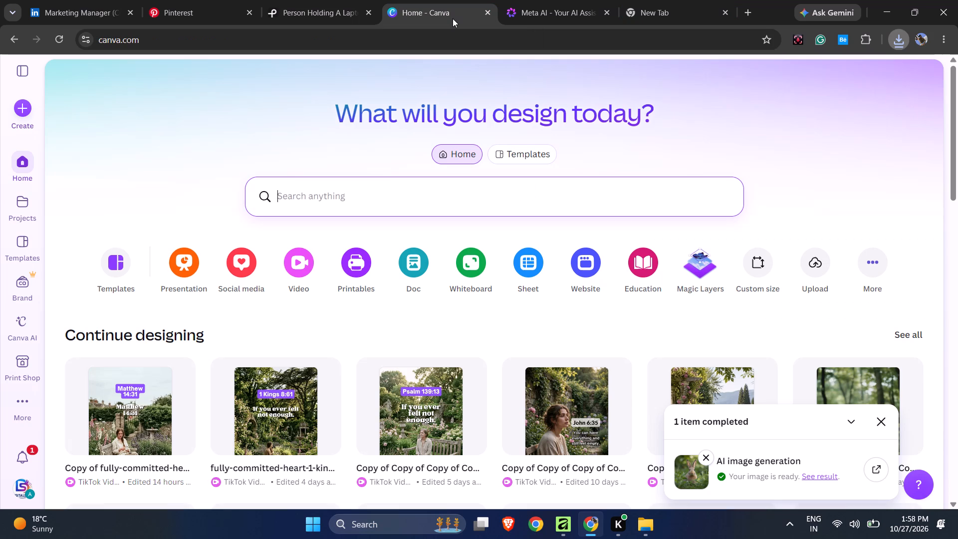
click(685, 9)
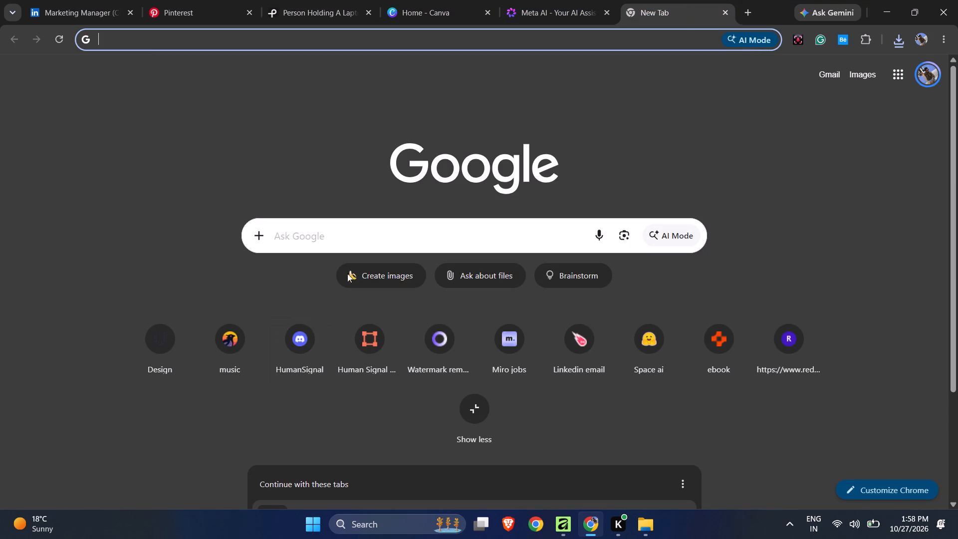
click(372, 239)
text(bacm)
key(BackSpace)
key(BackSpace)
text(ckground remover ai free)
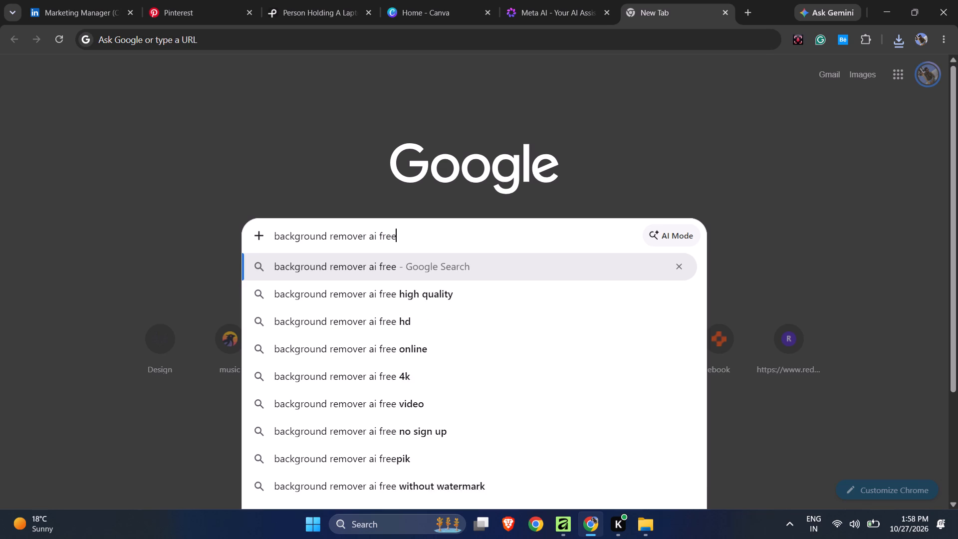
key(Return)
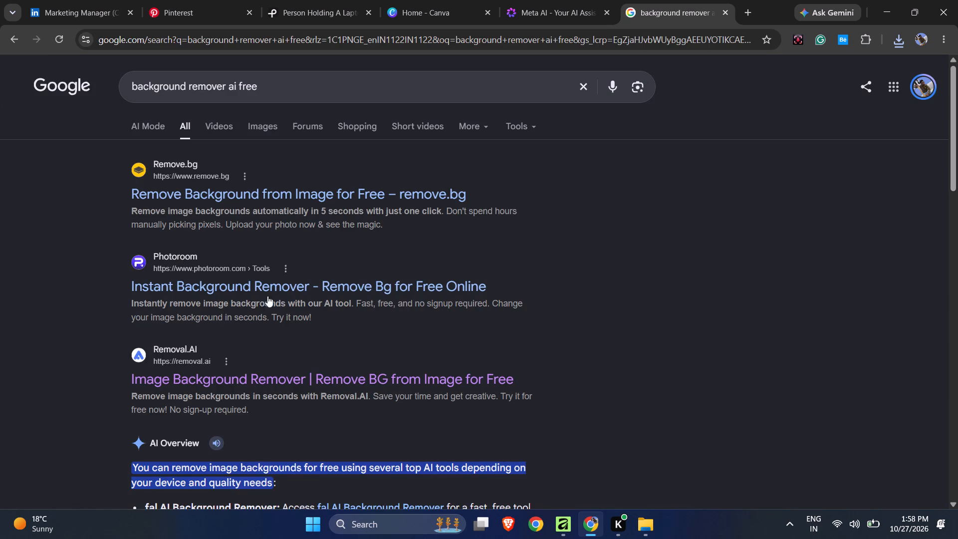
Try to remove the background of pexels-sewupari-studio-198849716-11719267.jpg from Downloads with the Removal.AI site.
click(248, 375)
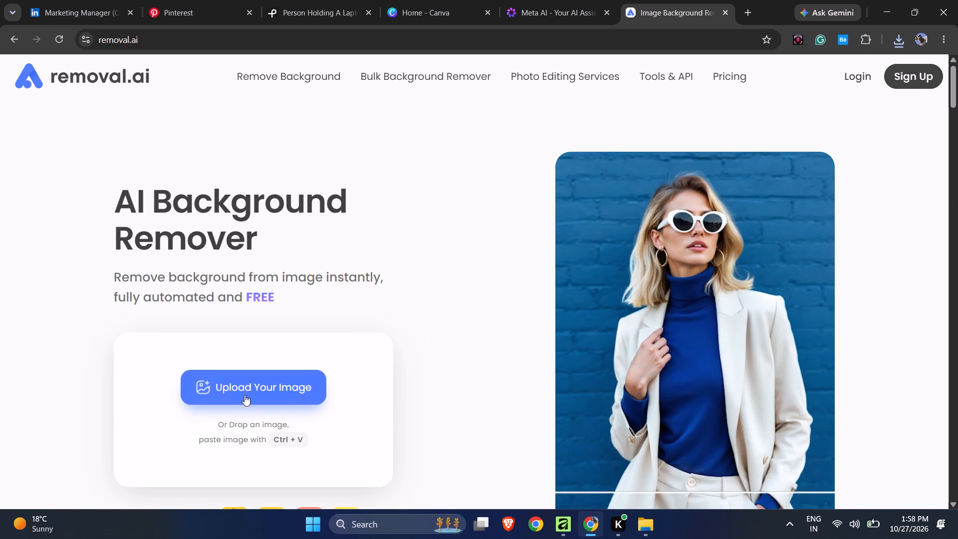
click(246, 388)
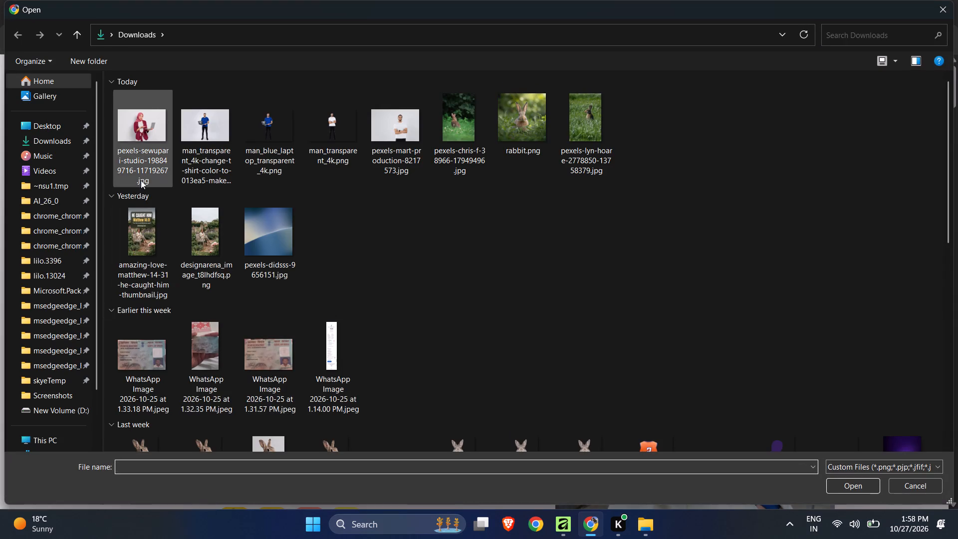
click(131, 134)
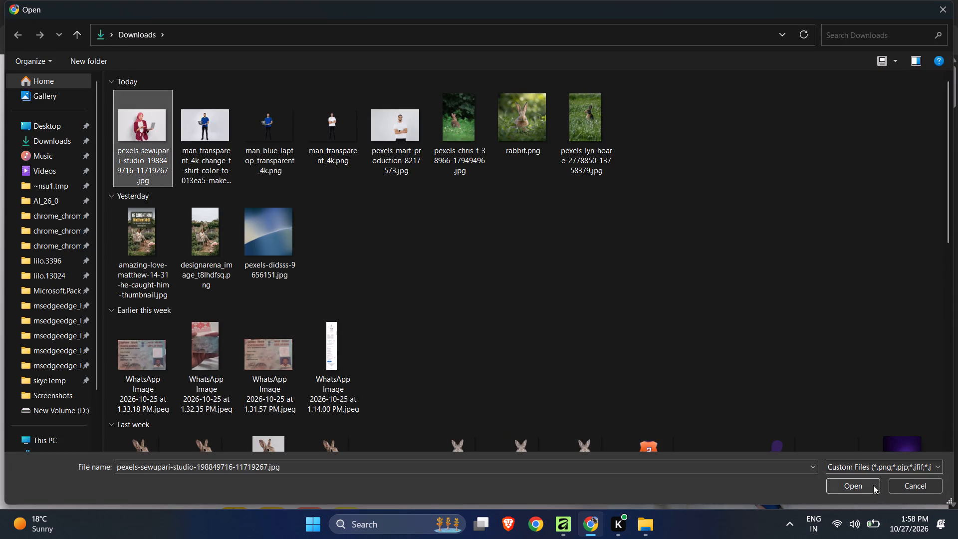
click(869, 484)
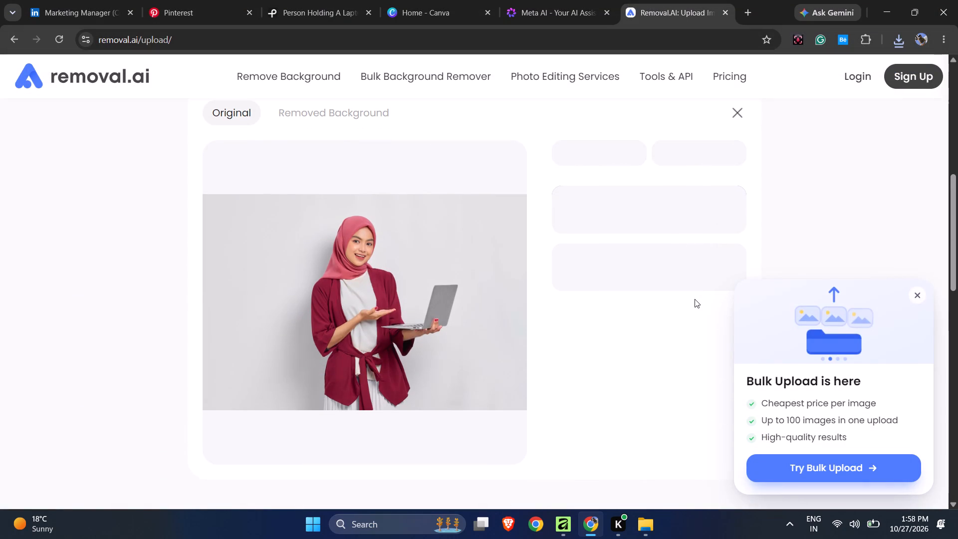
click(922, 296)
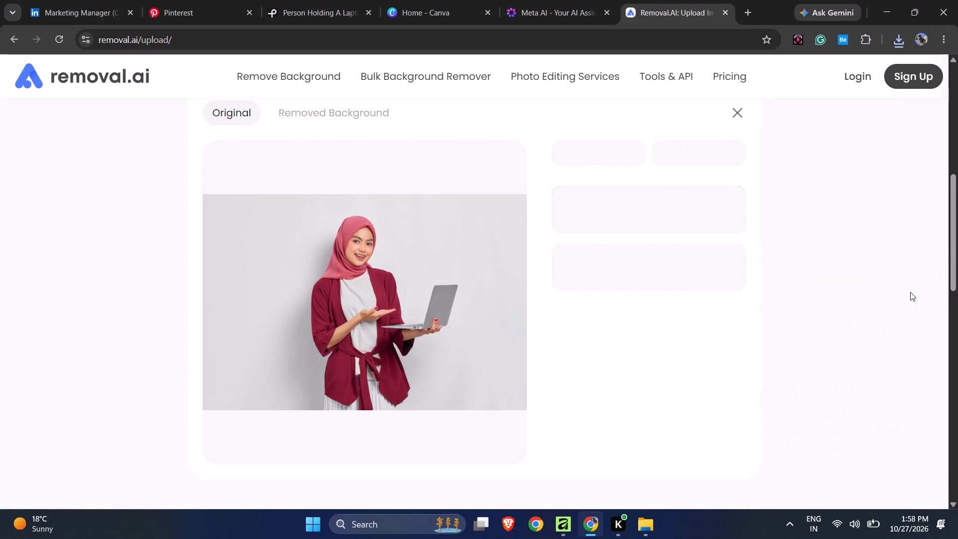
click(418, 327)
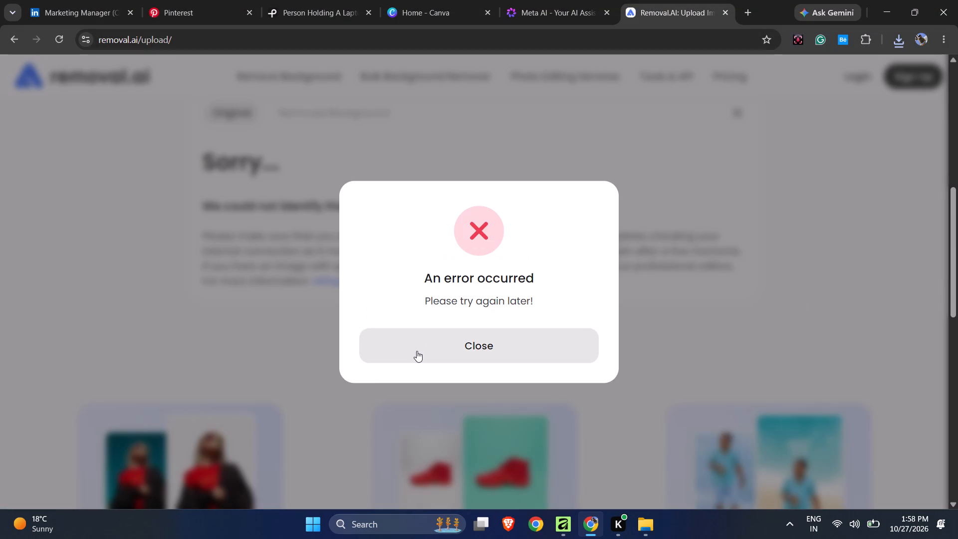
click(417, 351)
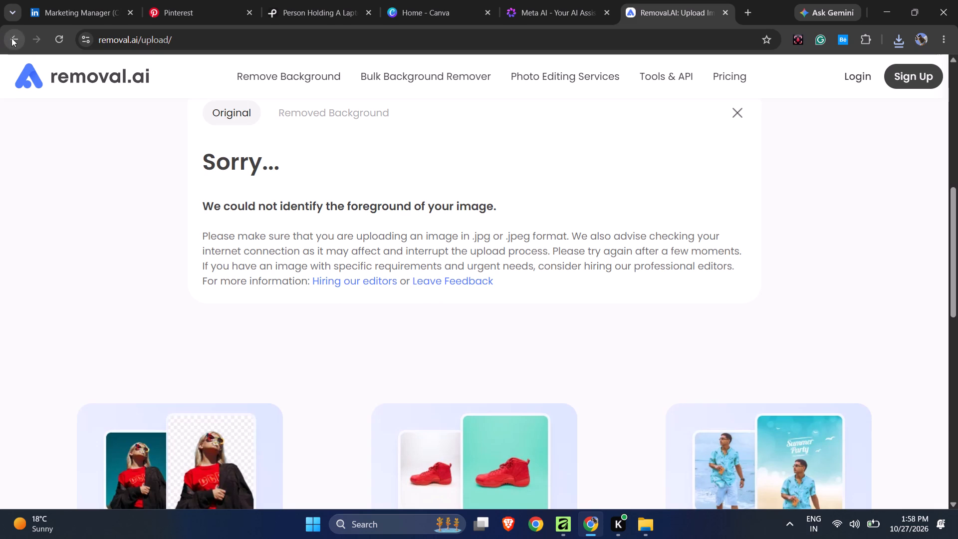
Return to the Google results and look through them for another free background remover.
click(11, 38)
click(8, 40)
scroll(336, 311, down, 2)
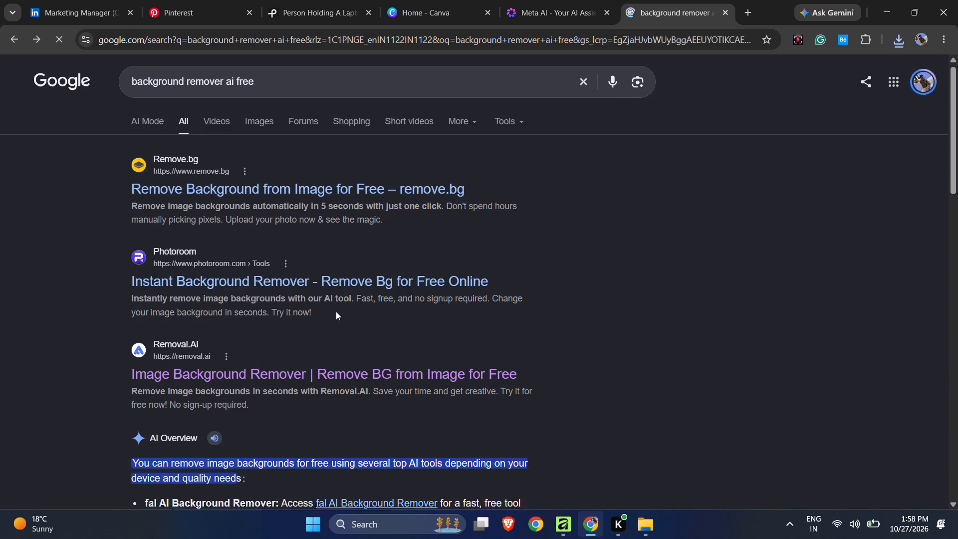
scroll(336, 311, down, 7)
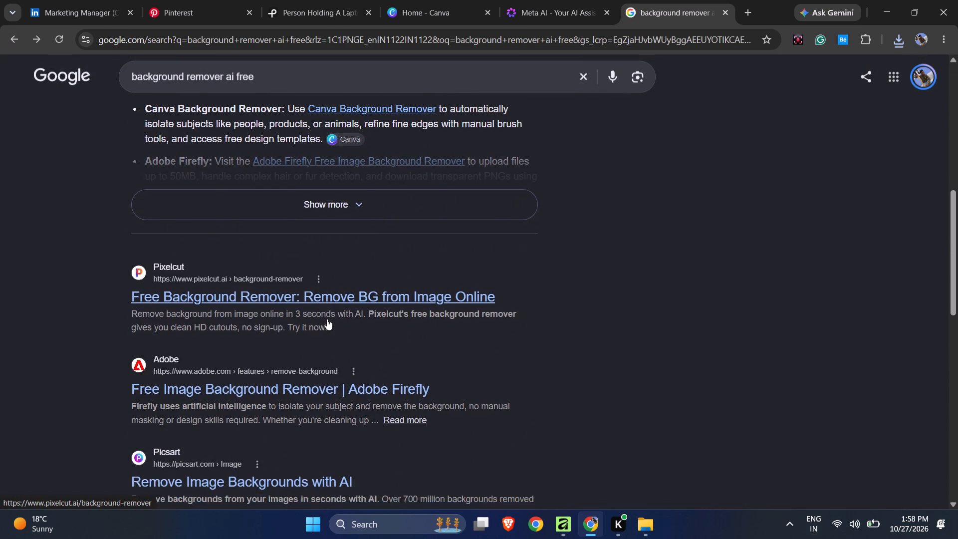
scroll(327, 319, down, 3)
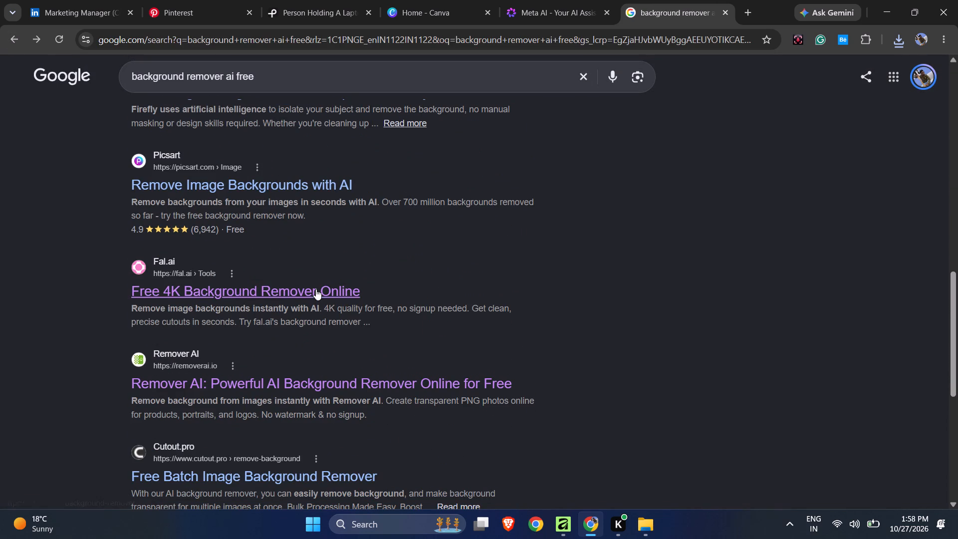
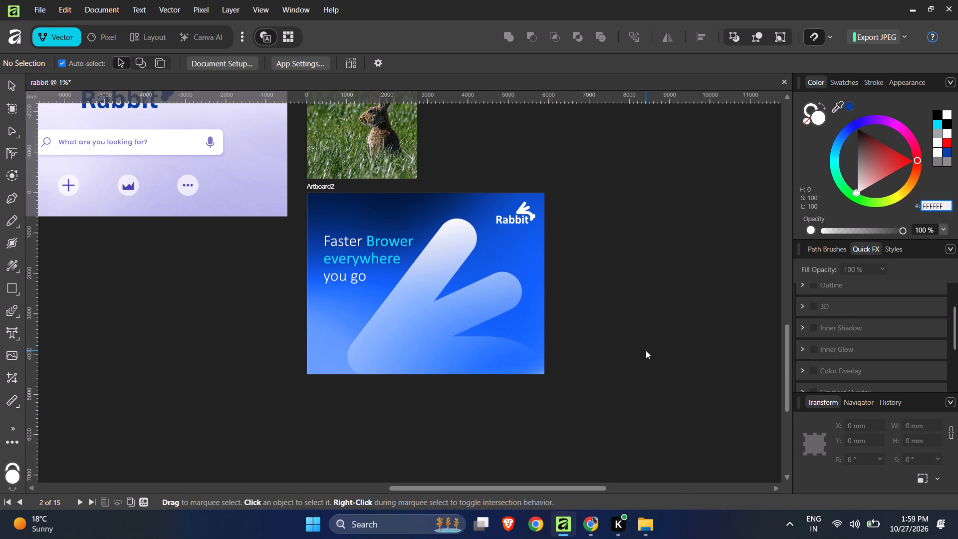
Review the Rabbit brand artboards, from the blue promotional artboard up to the logo, 404, profile and app icon layouts.
scroll(645, 355, down, 3)
scroll(645, 357, up, 8)
scroll(646, 357, down, 1)
scroll(646, 357, up, 4)
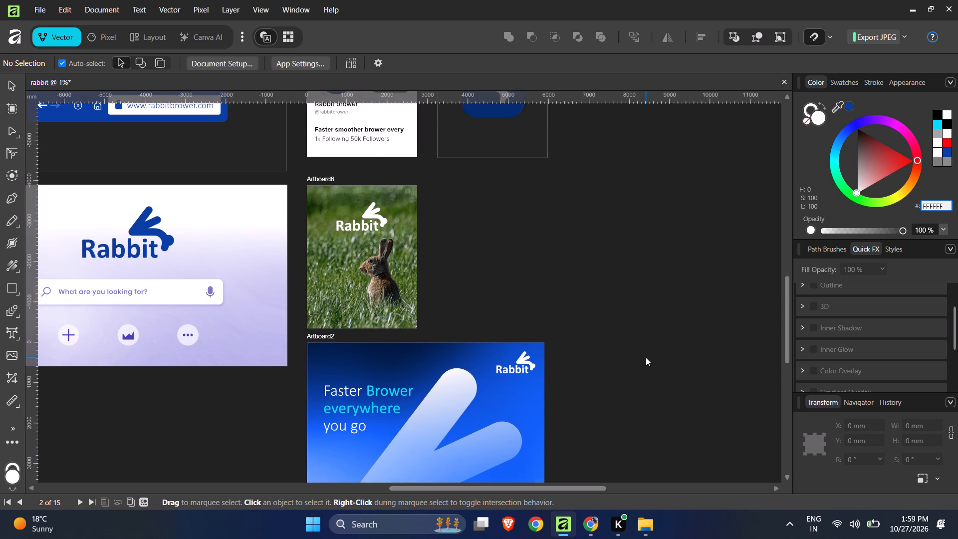
scroll(646, 357, down, 3)
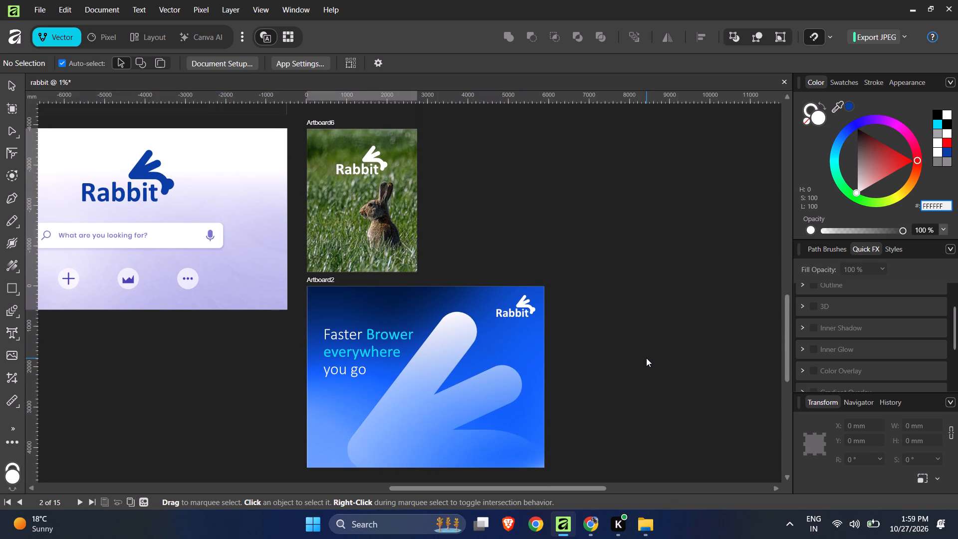
scroll(646, 358, up, 13)
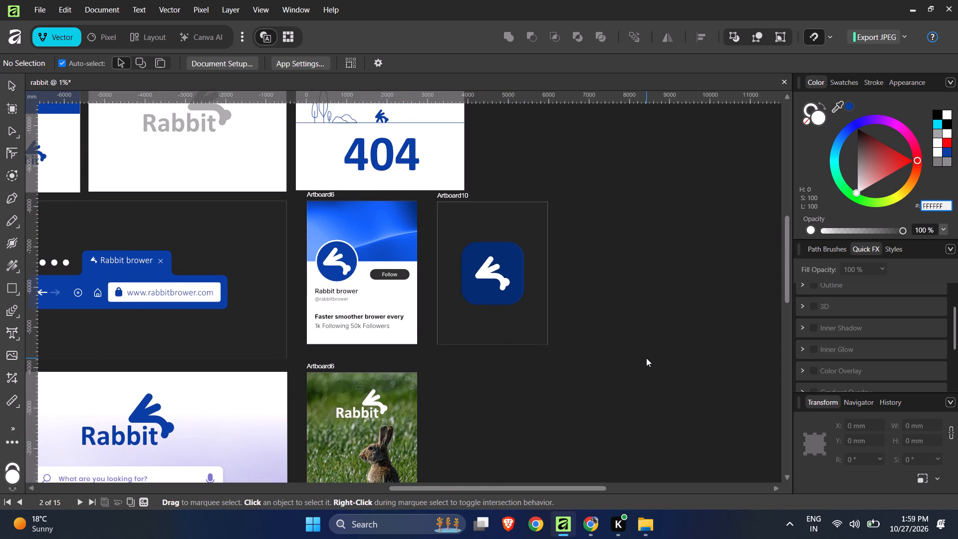
scroll(646, 358, down, 1)
scroll(646, 359, up, 1)
scroll(645, 360, down, 5)
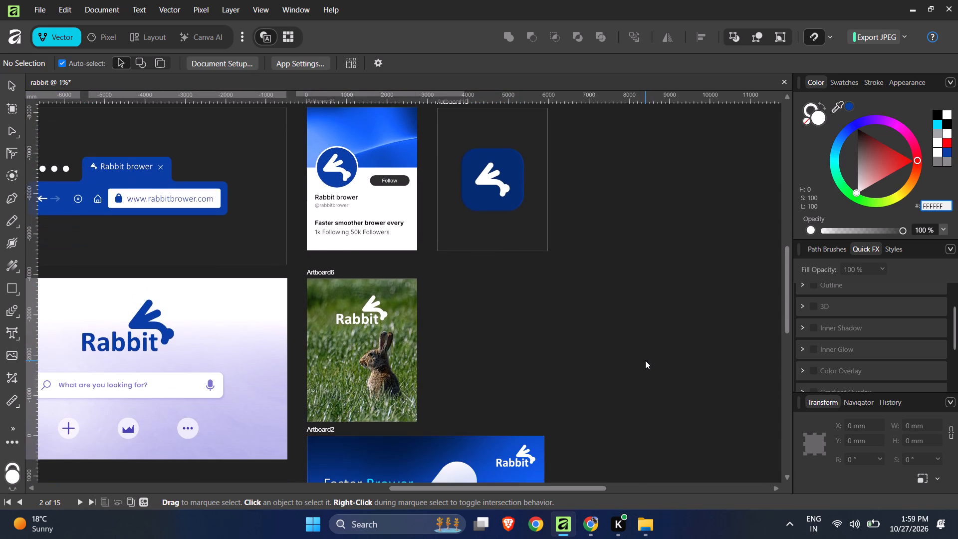
scroll(645, 360, up, 7)
scroll(645, 360, down, 1)
scroll(645, 360, up, 2)
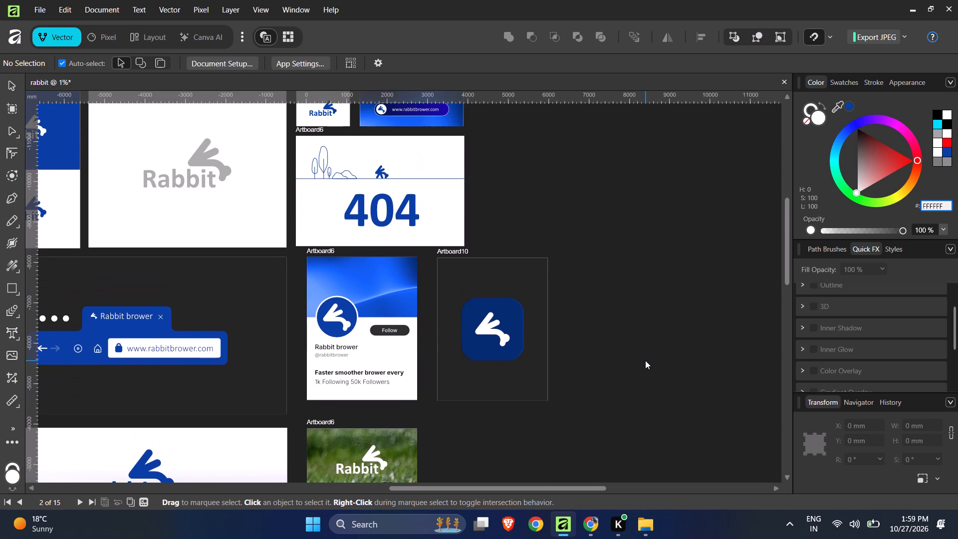
scroll(645, 360, up, 4)
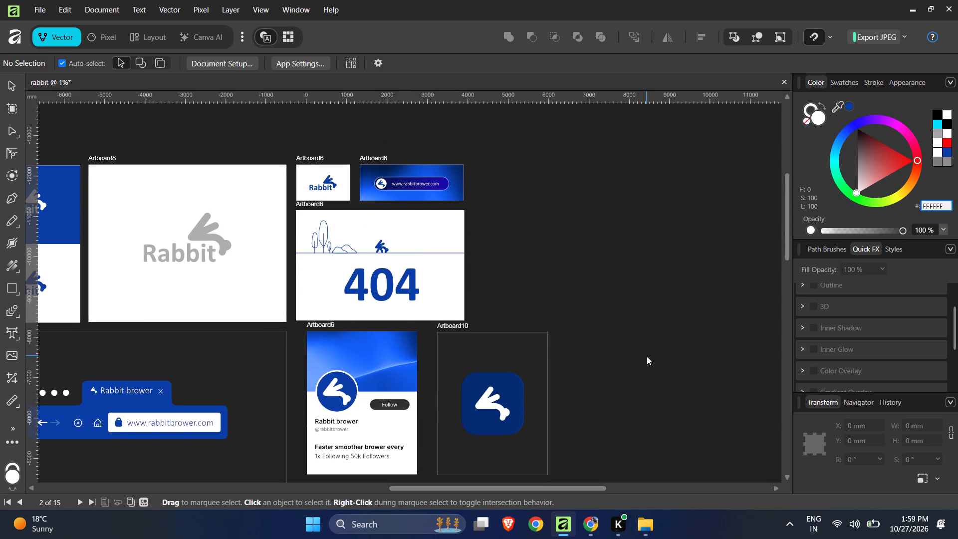
ctrl+scroll(647, 357, down, 4)
ctrl+scroll(188, 364, up, 5)
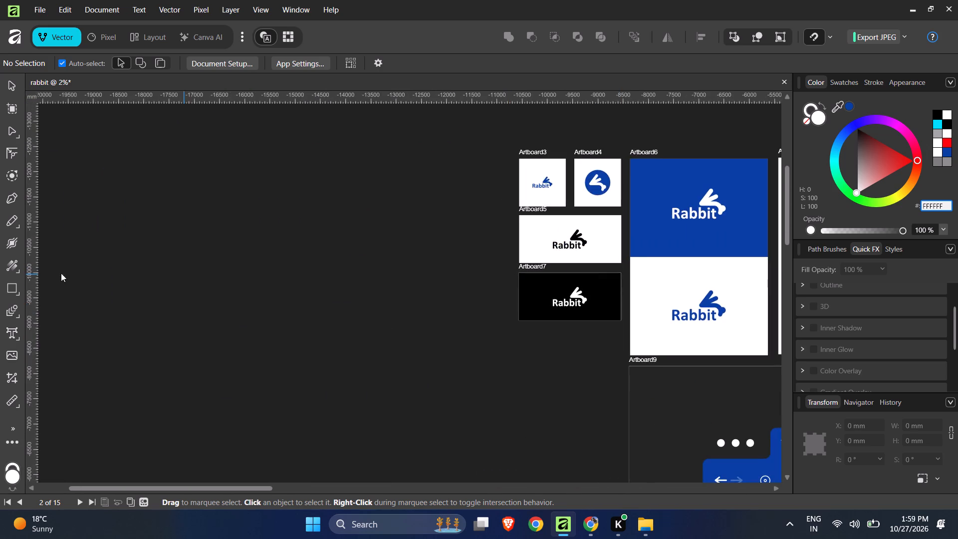
ctrl+scroll(132, 268, down, 5)
ctrl+scroll(557, 379, up, 7)
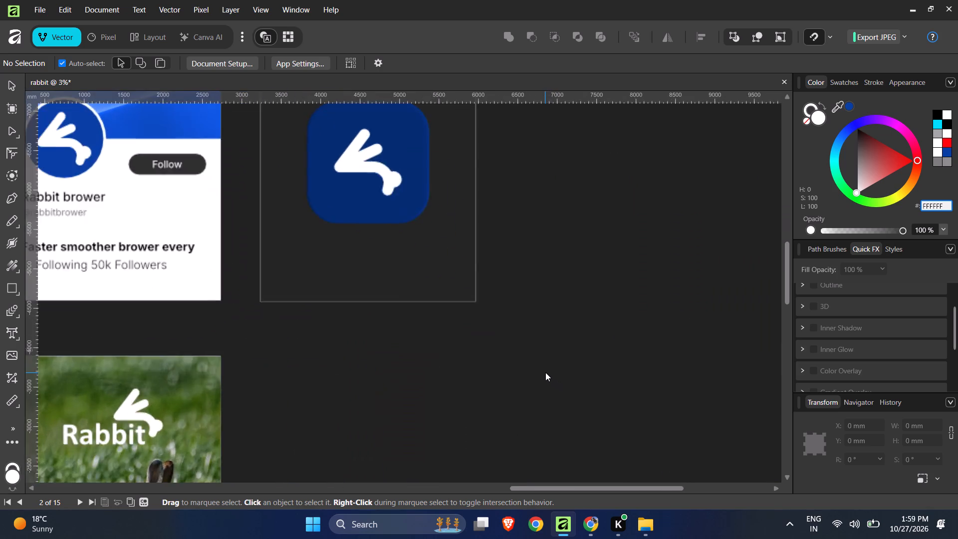
ctrl+scroll(554, 340, down, 4)
Save the rabbit document.
key(ctrl+s)
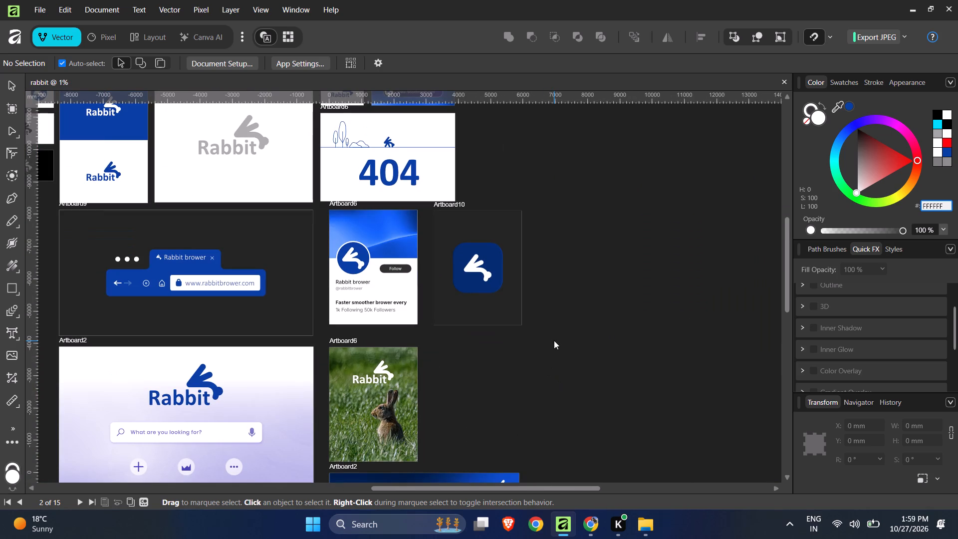